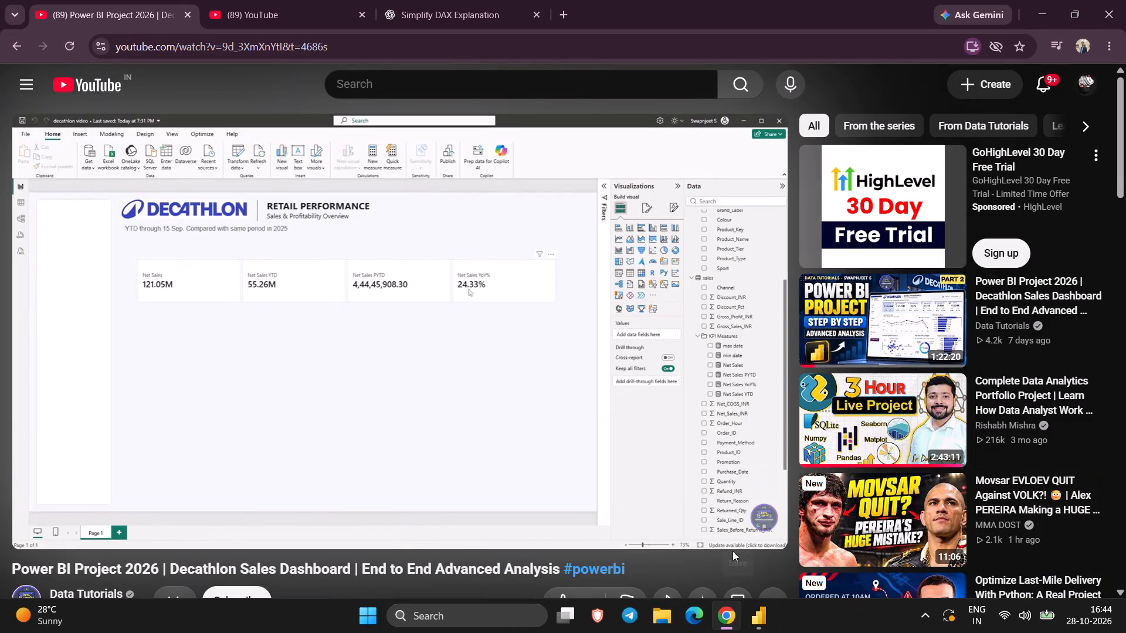
Switch to Power BI Desktop and start a new measure in the sales table.
{"action": "left_click", "coordinate": [756, 610]}
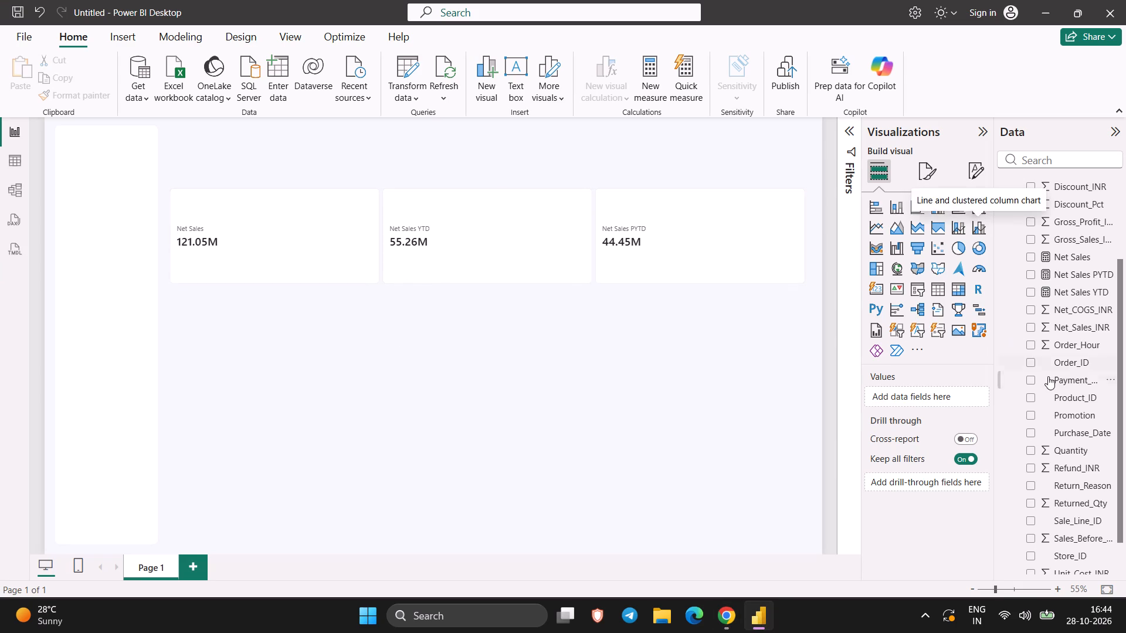
{"action": "scroll", "coordinate": [1047, 400], "scroll_direction": "down", "scroll_amount": 2}
{"action": "scroll", "coordinate": [1047, 400], "scroll_direction": "up", "scroll_amount": 1}
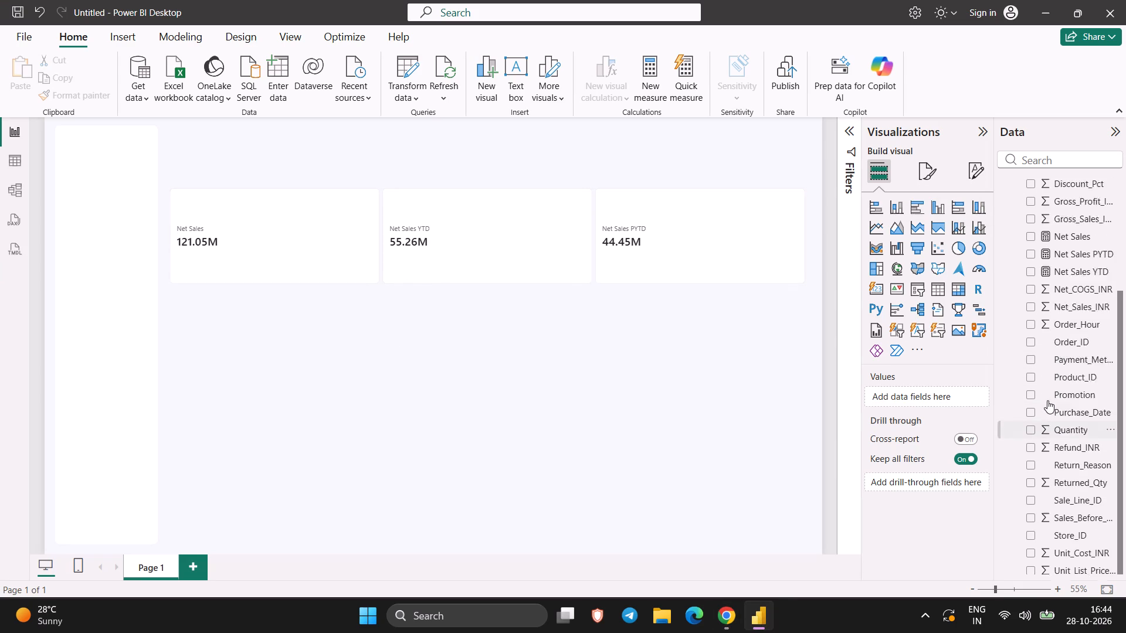
{"action": "scroll", "coordinate": [1047, 400], "scroll_direction": "up", "scroll_amount": 1}
{"action": "right_click", "coordinate": [1036, 384]}
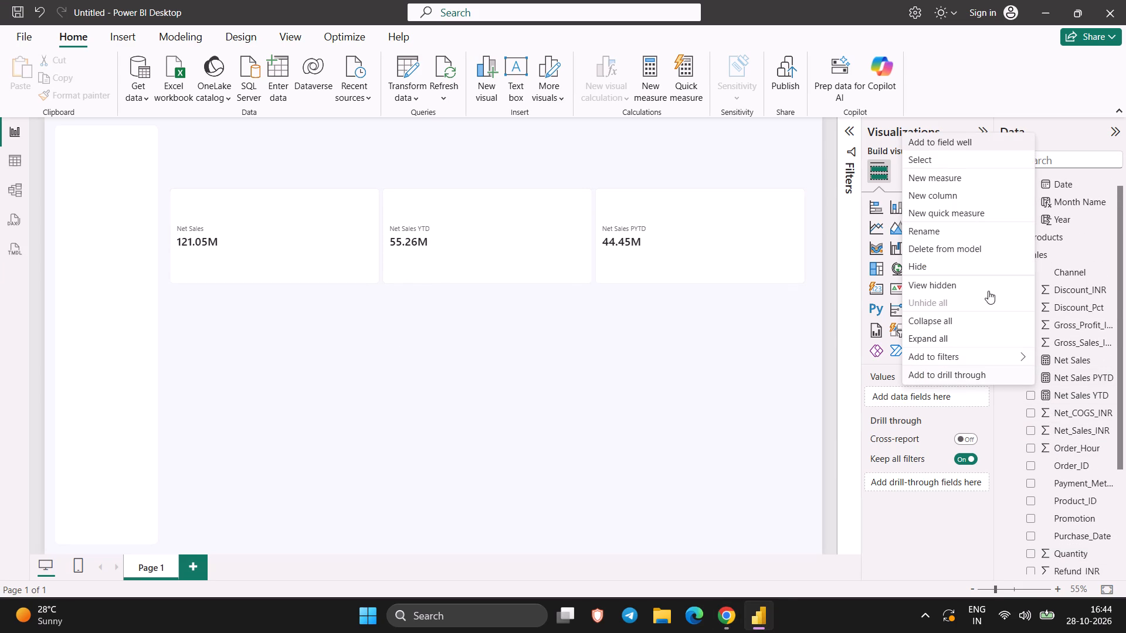
{"action": "left_click", "coordinate": [975, 179]}
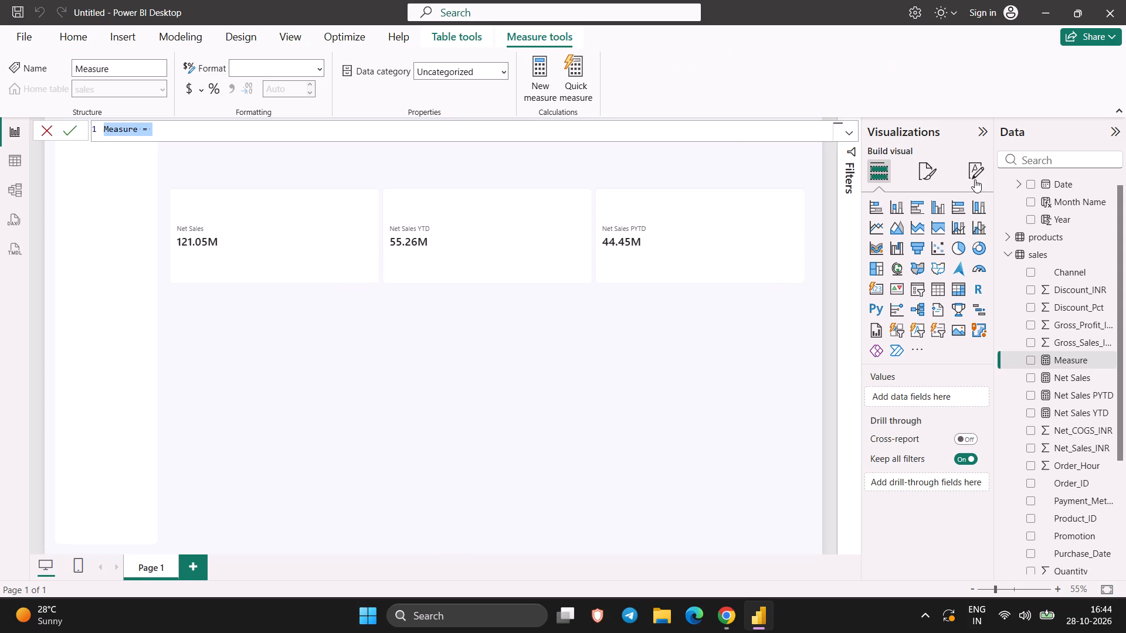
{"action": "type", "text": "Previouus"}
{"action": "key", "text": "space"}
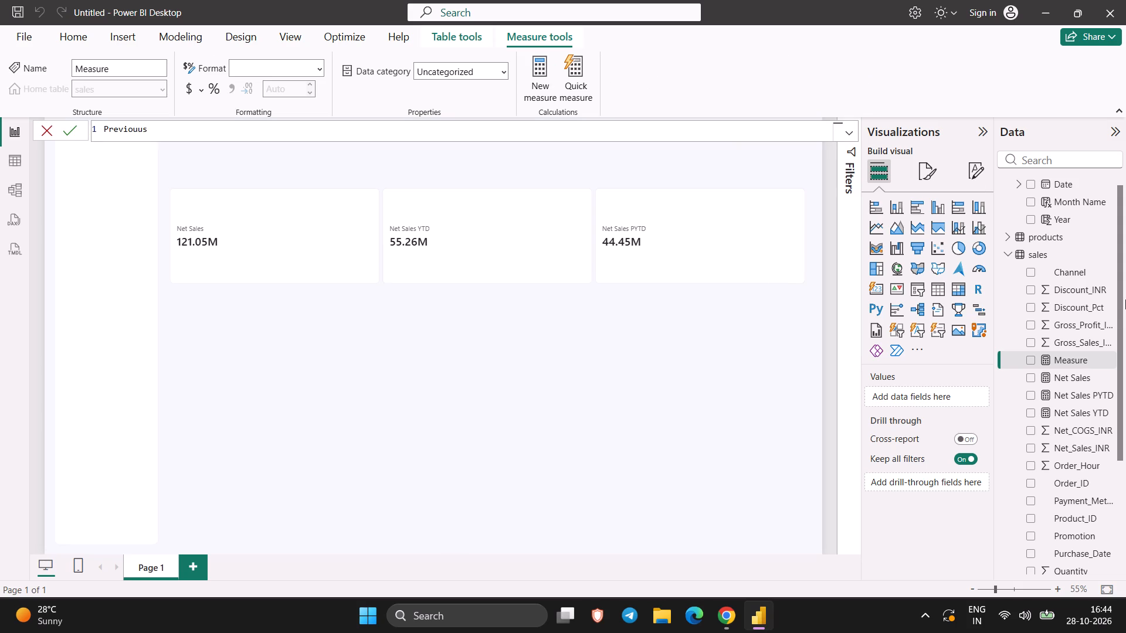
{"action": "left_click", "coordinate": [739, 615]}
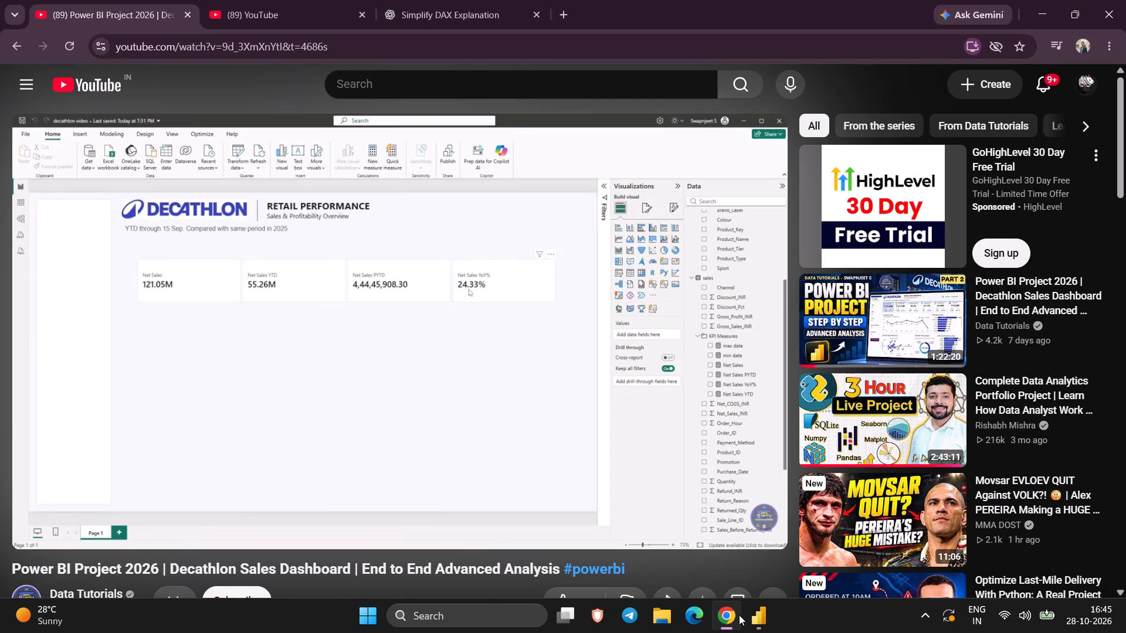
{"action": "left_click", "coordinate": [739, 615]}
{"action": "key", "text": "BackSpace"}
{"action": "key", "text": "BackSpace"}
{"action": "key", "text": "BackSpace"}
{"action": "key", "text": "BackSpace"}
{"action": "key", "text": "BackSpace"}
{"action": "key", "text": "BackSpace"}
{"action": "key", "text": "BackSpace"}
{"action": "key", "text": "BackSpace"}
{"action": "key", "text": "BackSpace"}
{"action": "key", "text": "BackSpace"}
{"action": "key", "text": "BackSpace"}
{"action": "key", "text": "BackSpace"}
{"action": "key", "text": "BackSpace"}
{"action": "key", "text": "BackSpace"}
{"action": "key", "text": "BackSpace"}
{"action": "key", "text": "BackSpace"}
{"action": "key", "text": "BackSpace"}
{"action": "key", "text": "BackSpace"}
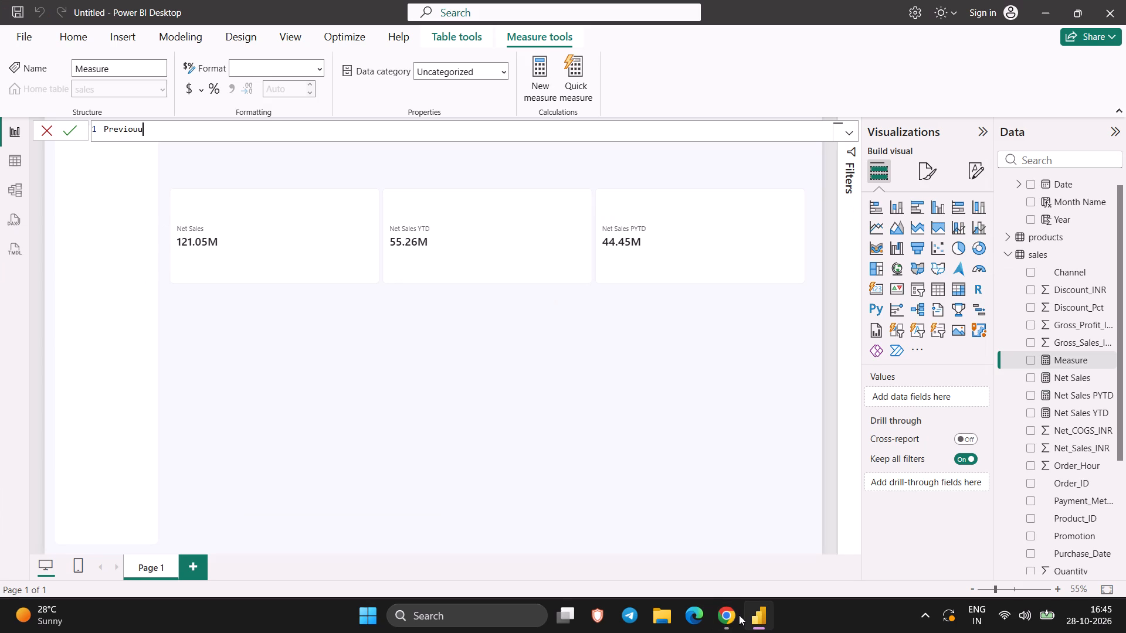
Name the new measure Net sales YOY% and follow the name with an equals sign.
{"action": "type", "text": "Net sales YoY"}
{"action": "key", "text": "shift+percent"}
{"action": "key", "text": "space"}
{"action": "type", "text": "="}
{"action": "key", "text": "Left"}
{"action": "key", "text": "Left"}
{"action": "key", "text": "Left"}
{"action": "key", "text": "Left"}
{"action": "key", "text": "BackSpace"}
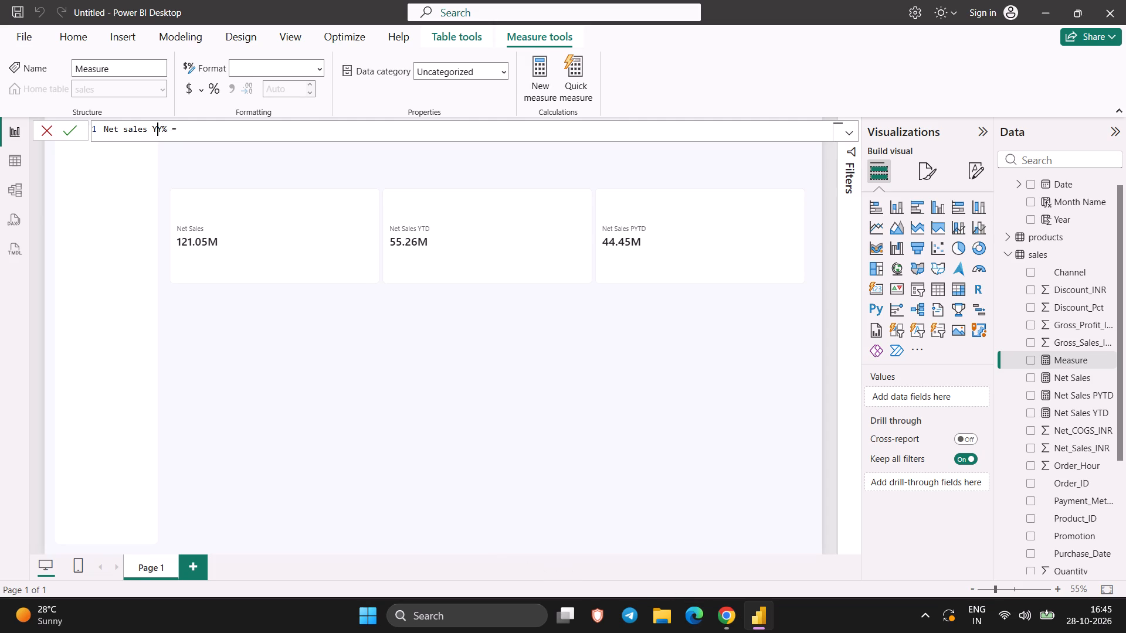
{"action": "key", "text": "shift+o"}
{"action": "key", "text": "Right"}
{"action": "key", "text": "Right"}
{"action": "key", "text": "Right"}
{"action": "key", "text": "Right"}
Begin the measure's formula with DIVIDE, using [Net Sales YTD] - [Net Sales PYTD] as the numerator.
{"action": "key", "text": "space"}
{"action": "type", "text": "Du"}
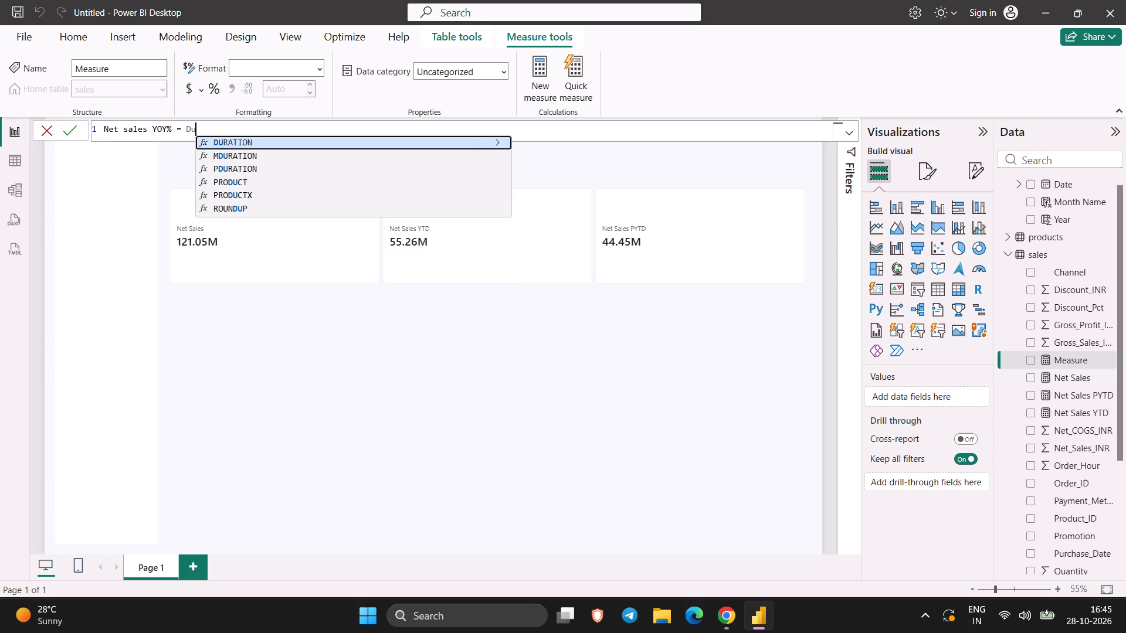
{"action": "key", "text": "BackSpace"}
{"action": "type", "text": "iv"}
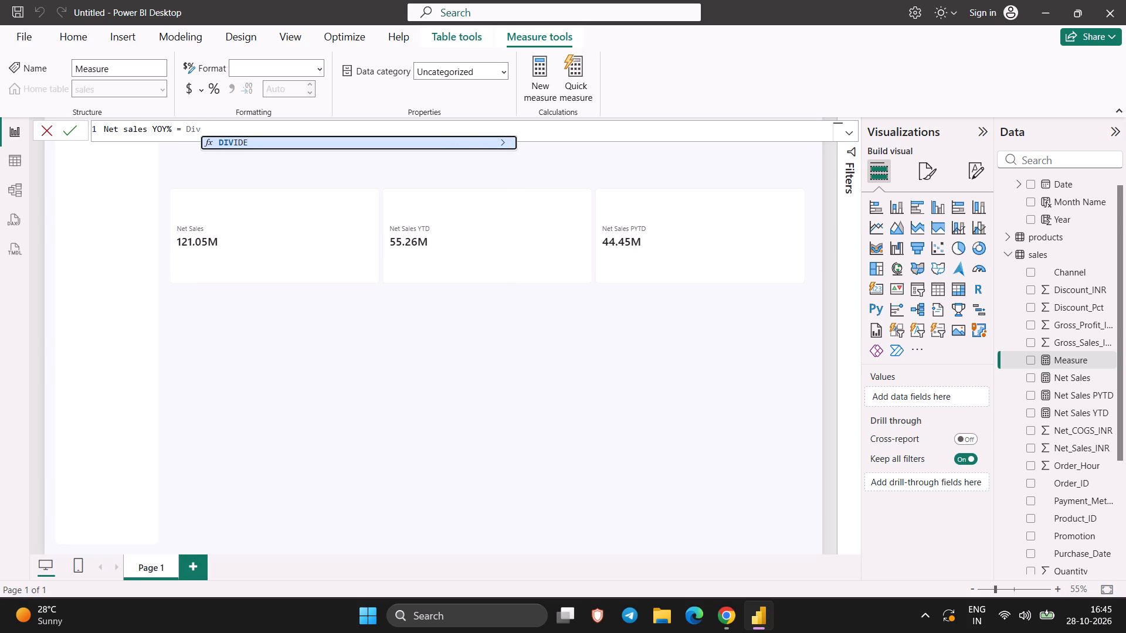
{"action": "key", "text": "Return"}
{"action": "key", "text": "shift+parenleft"}
{"action": "key", "text": "BackSpace"}
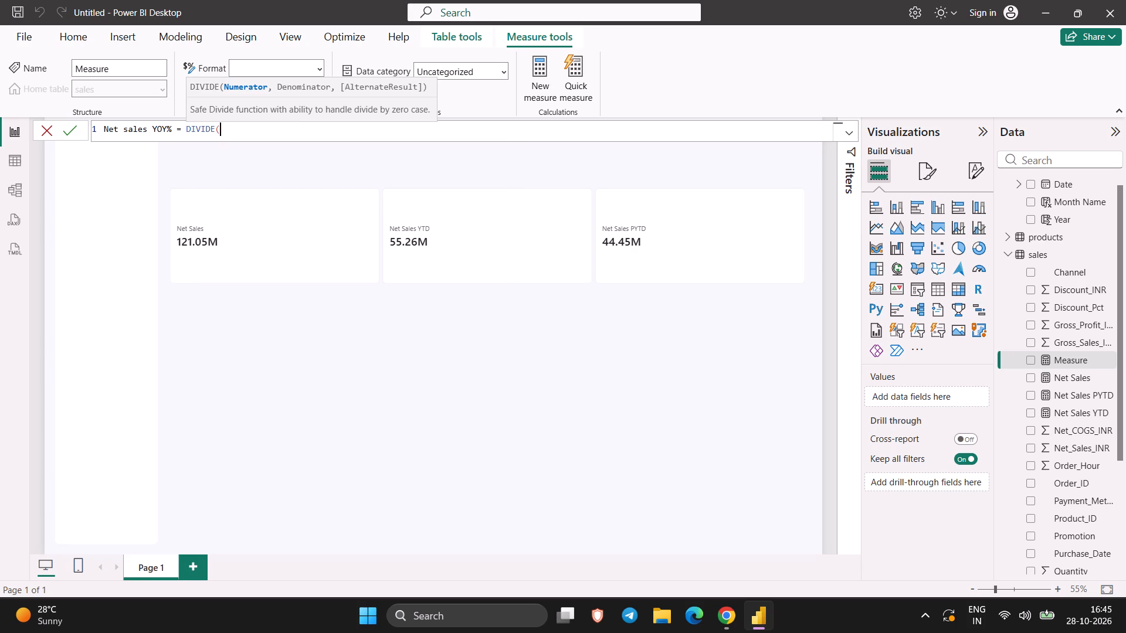
{"action": "key", "text": "bracketleft"}
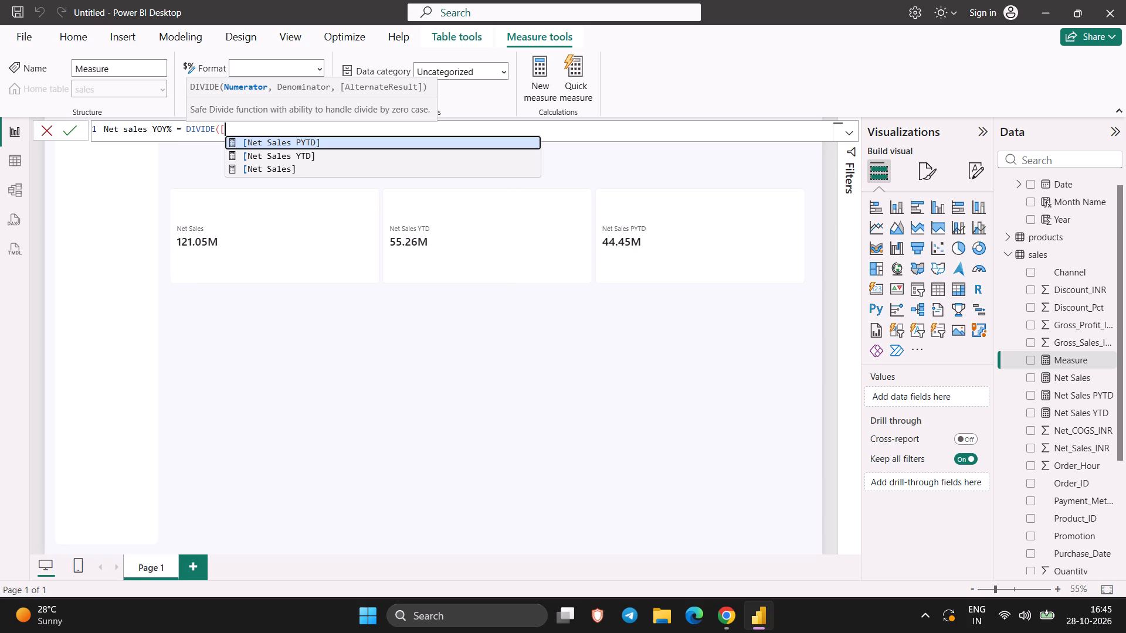
{"action": "key", "text": "Down"}
{"action": "key", "text": "Return"}
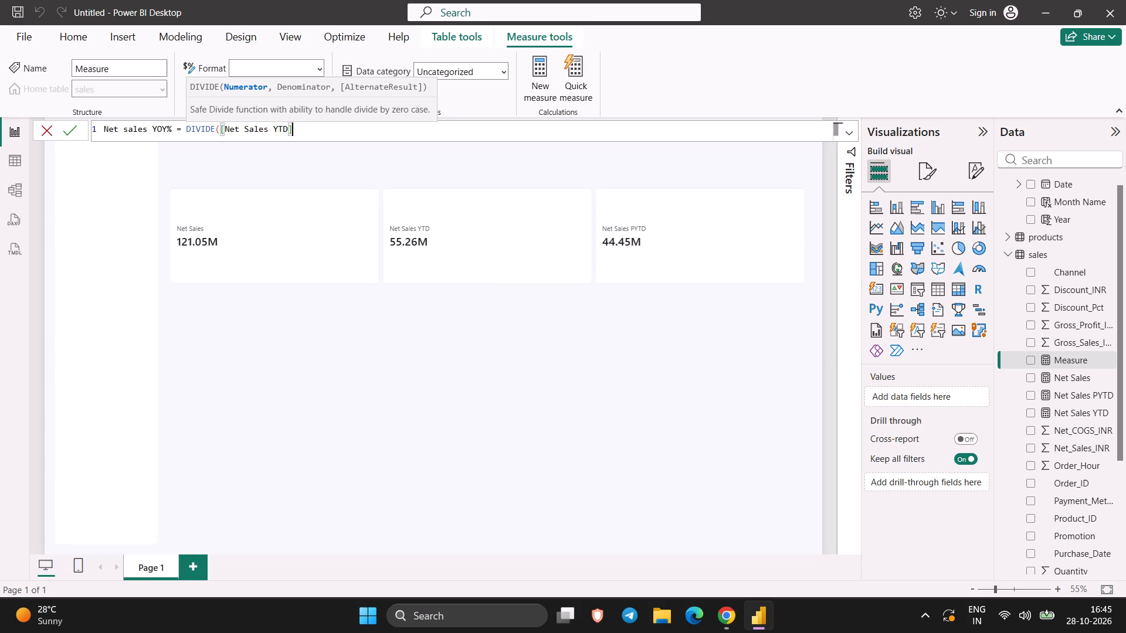
{"action": "key", "text": "space"}
{"action": "type", "text": "-"}
{"action": "key", "text": "space"}
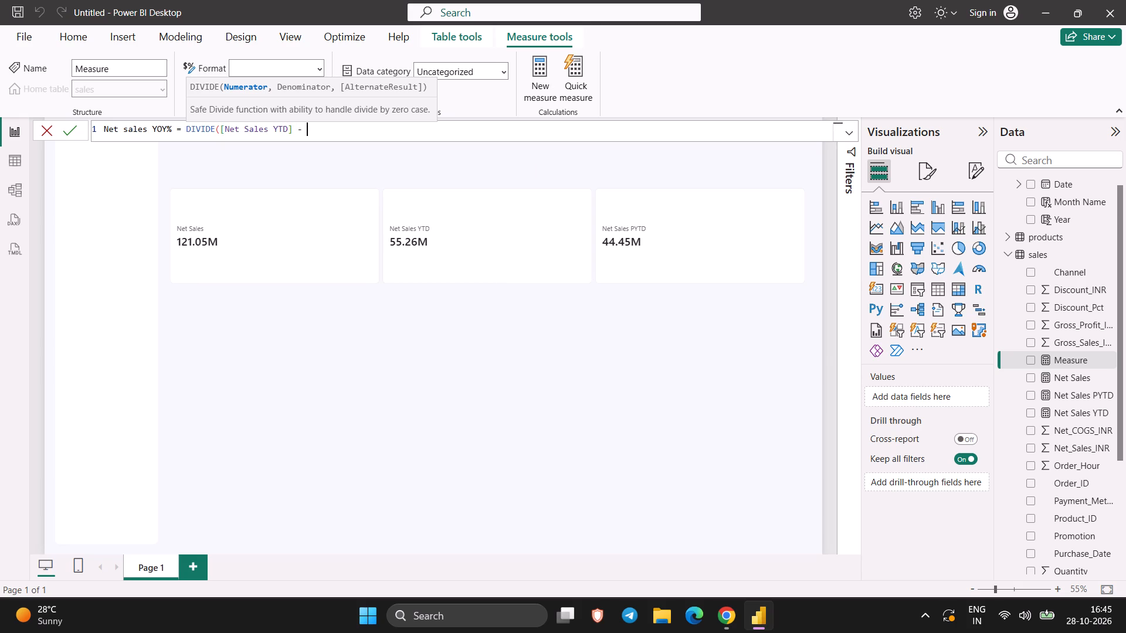
{"action": "key", "text": "n"}
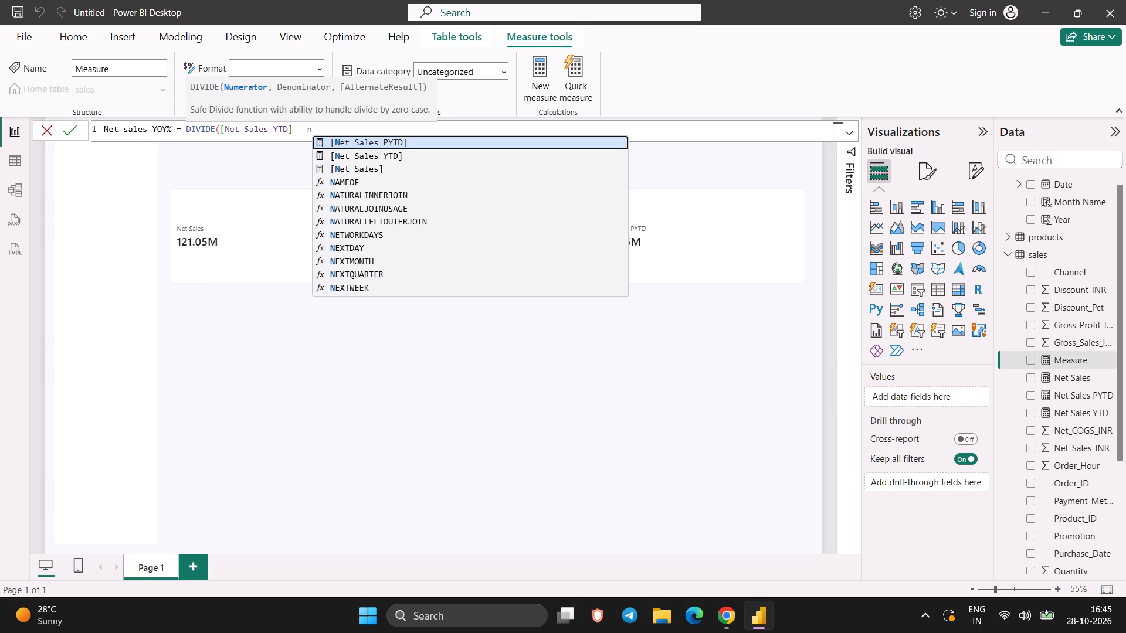
{"action": "key", "text": "Return"}
Complete the DIVIDE formula with [Net Sales PYTD] as the denominator and commit the measure.
{"action": "type", "text": ","}
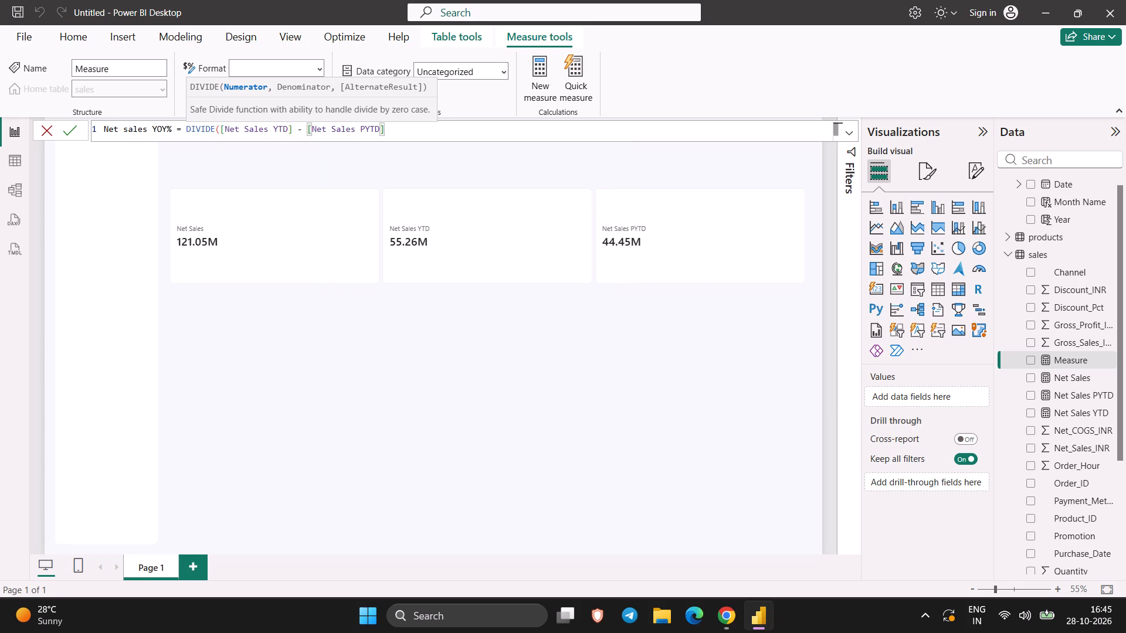
{"action": "key", "text": "space"}
{"action": "key", "text": "n"}
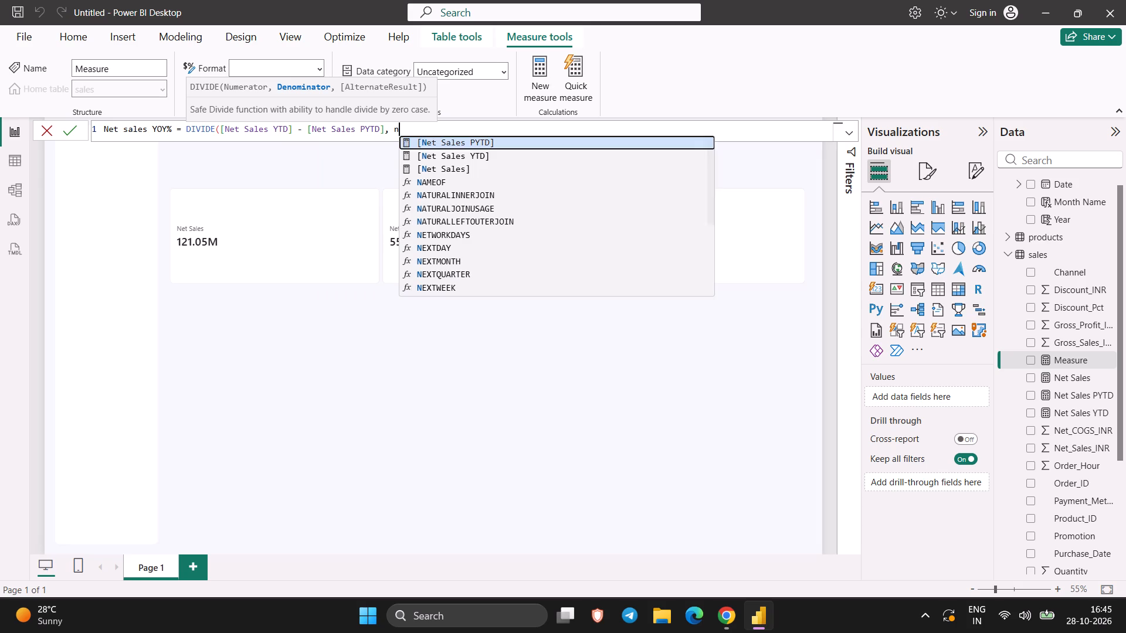
{"action": "key", "text": "Return"}
{"action": "key", "text": "shift+parenright"}
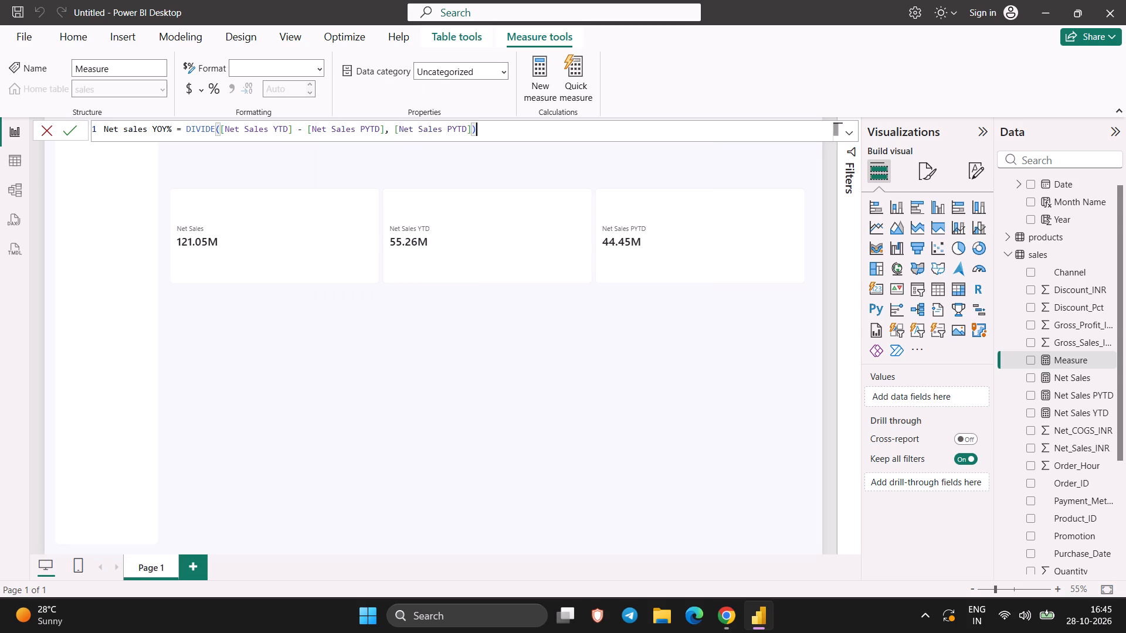
{"action": "key", "text": "Return"}
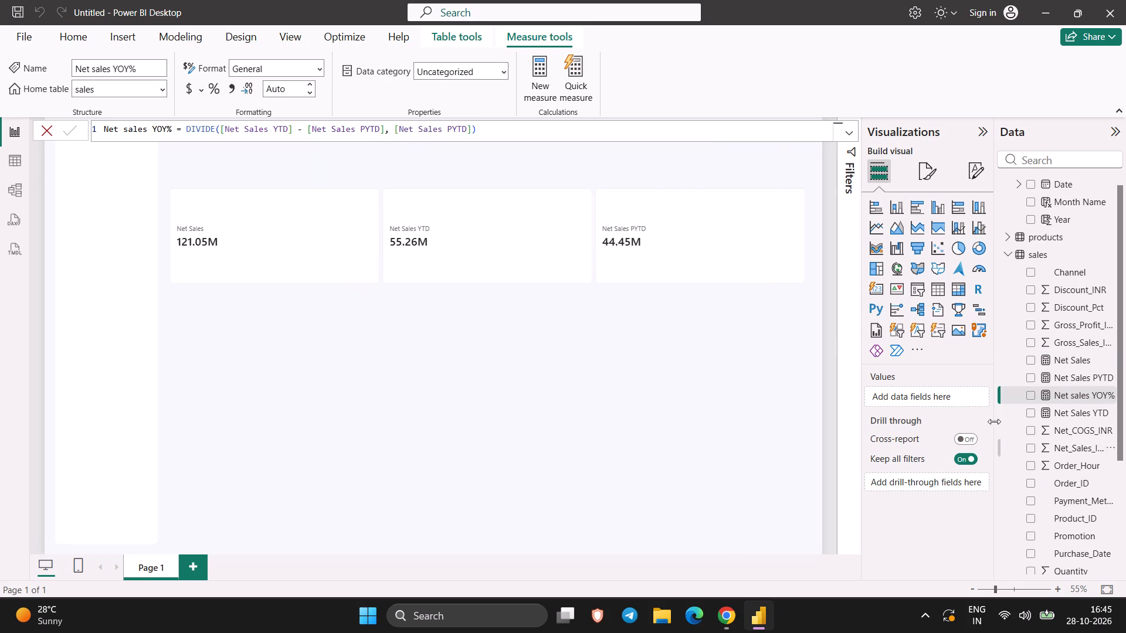
Add Net sales YOY% to the page as a clustered column chart and place it well below the KPI cards.
{"action": "left_click", "coordinate": [1030, 395]}
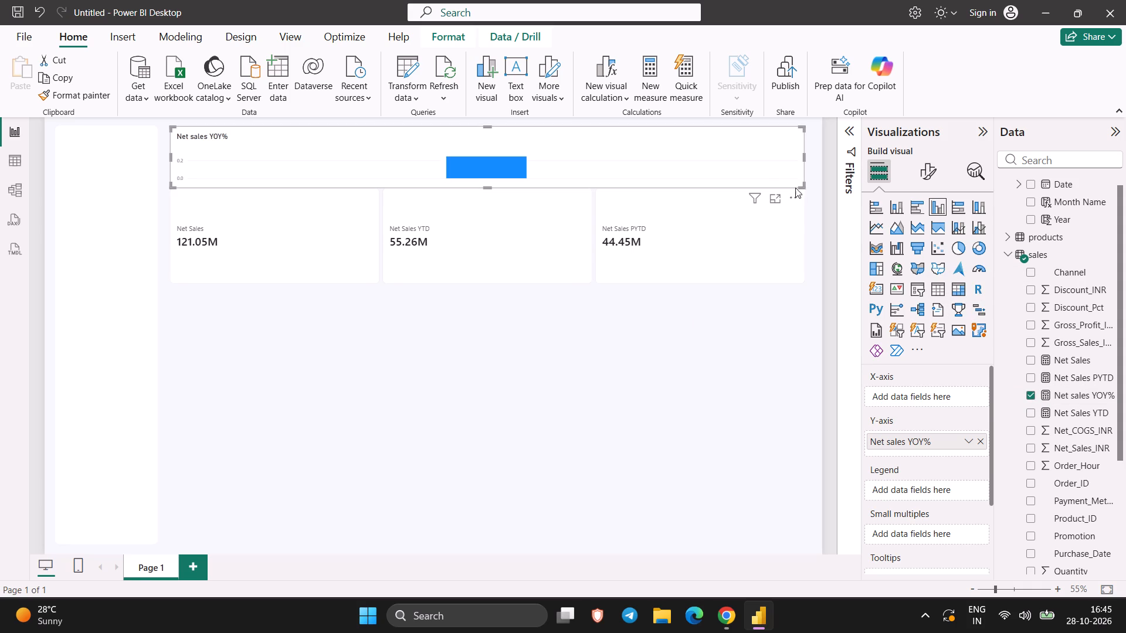
{"action": "left_click", "coordinate": [756, 170]}
{"action": "left_click_drag", "start_coordinate": [756, 170], "coordinate": [758, 244]}
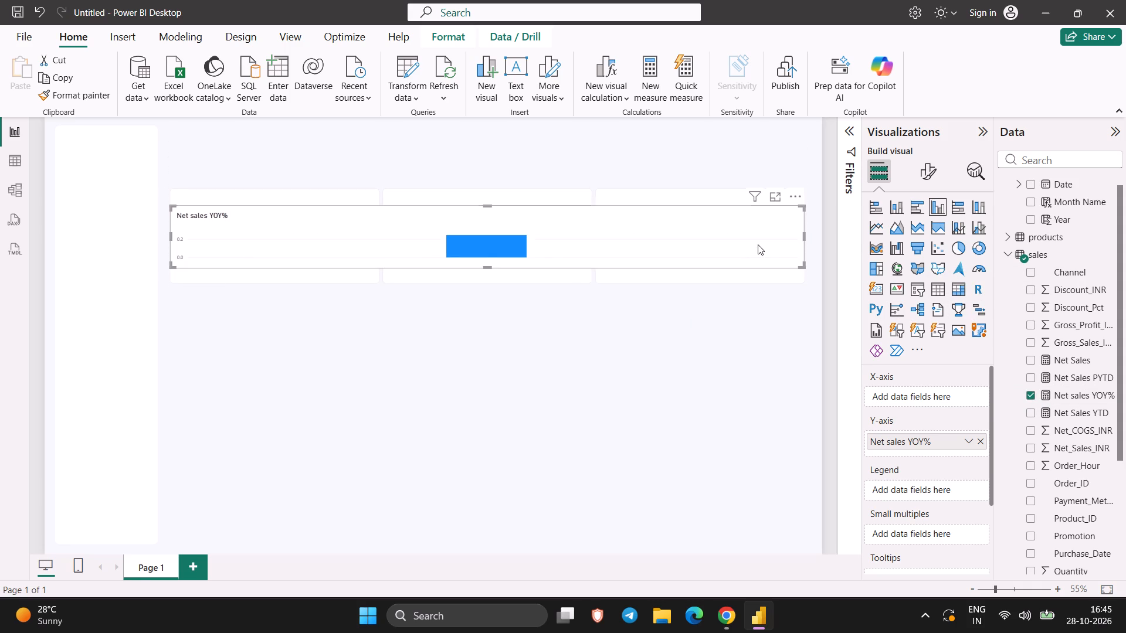
{"action": "right_click", "coordinate": [792, 199]}
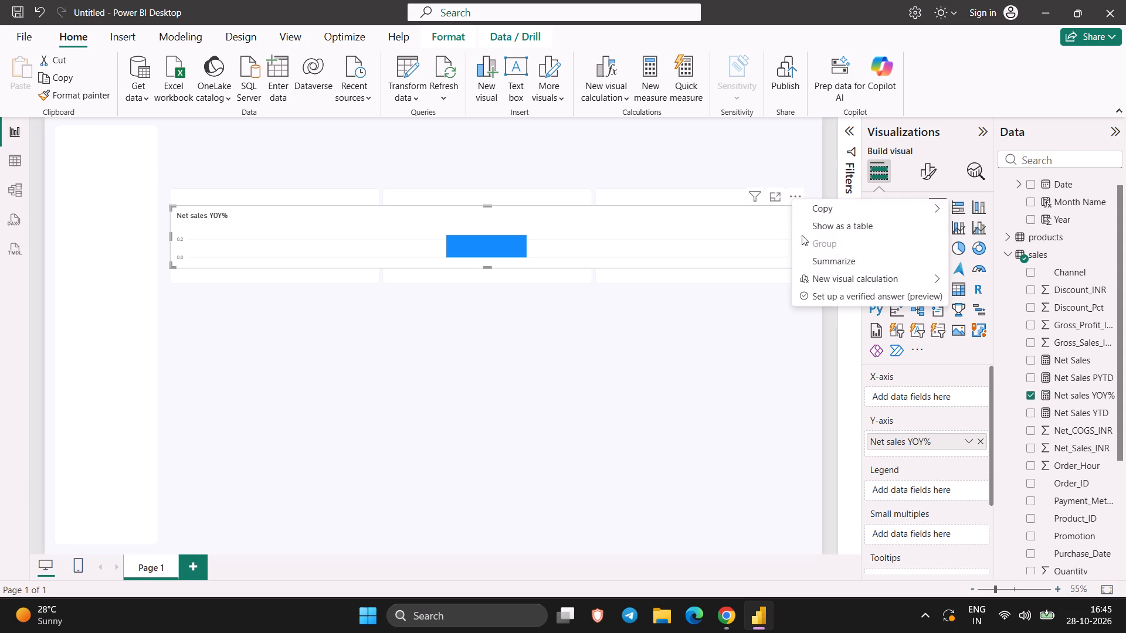
{"action": "left_click_drag", "start_coordinate": [666, 225], "coordinate": [670, 429]}
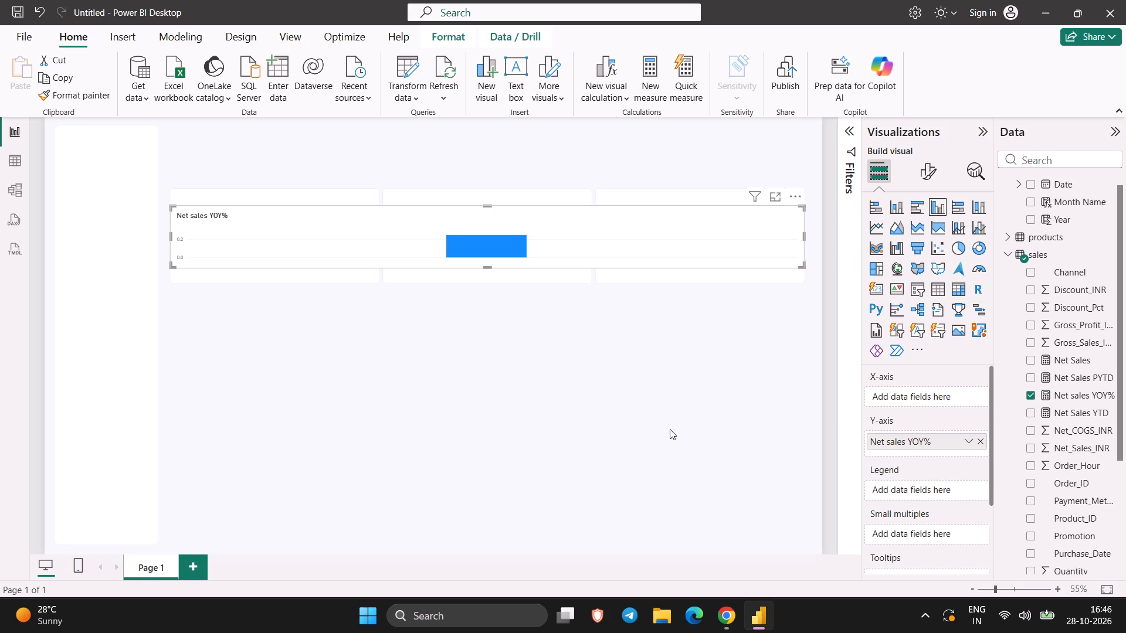
{"action": "left_click_drag", "start_coordinate": [648, 264], "coordinate": [645, 460]}
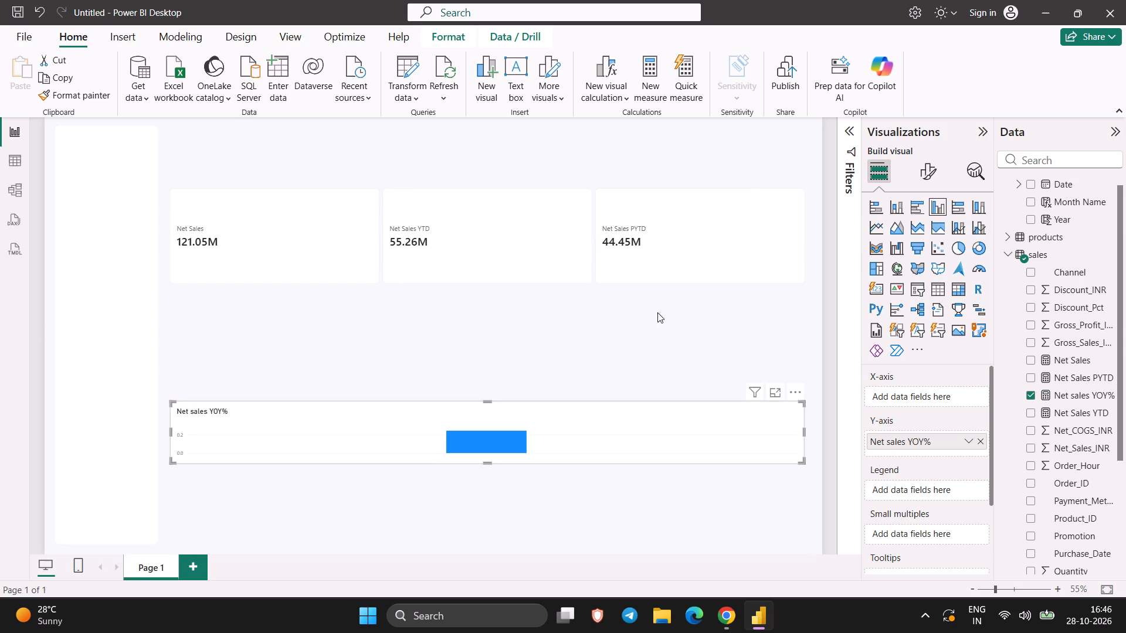
Add the Net sales YOY% measure to the KPI card visual as its fourth value.
{"action": "left_click", "coordinate": [660, 253]}
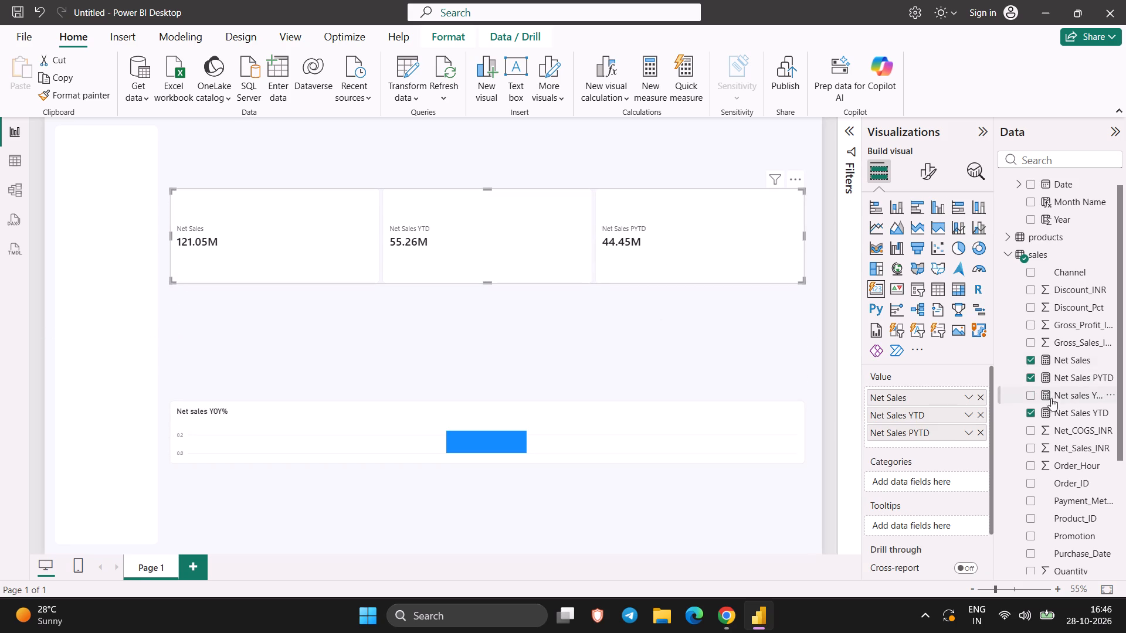
{"action": "left_click", "coordinate": [1032, 397]}
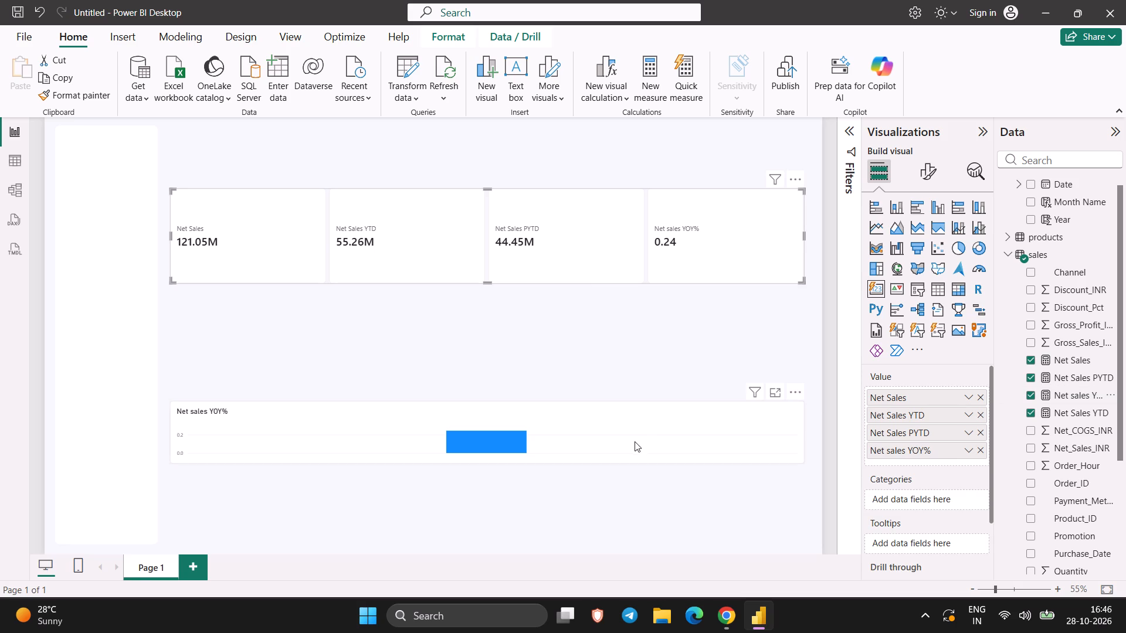
{"action": "left_click", "coordinate": [635, 442]}
{"action": "left_click", "coordinate": [686, 257]}
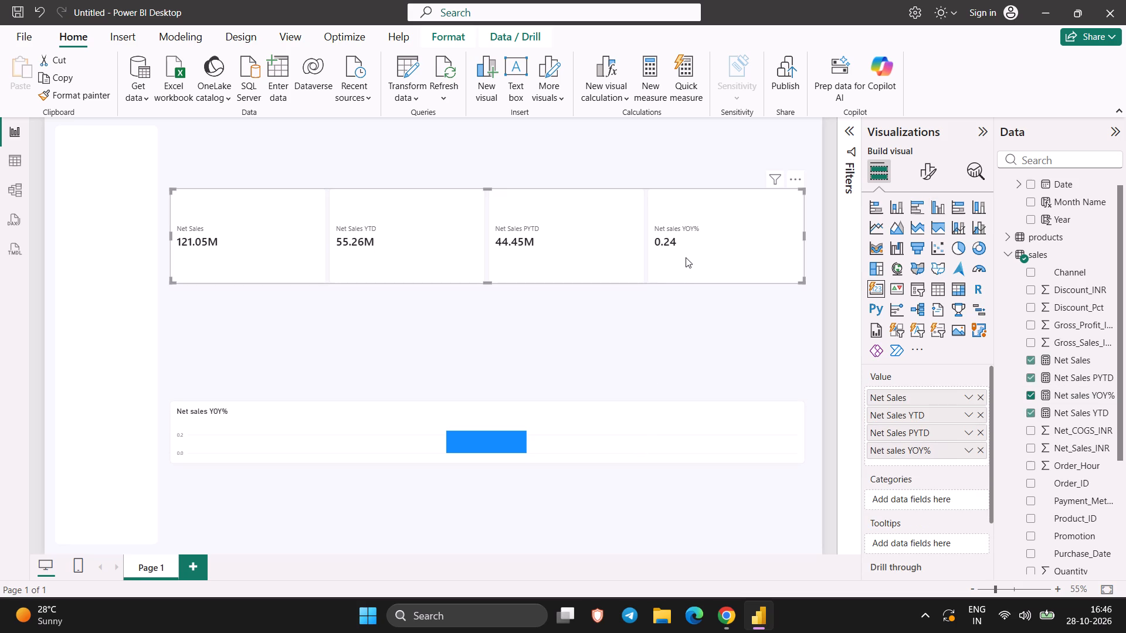
{"action": "left_click", "coordinate": [686, 257]}
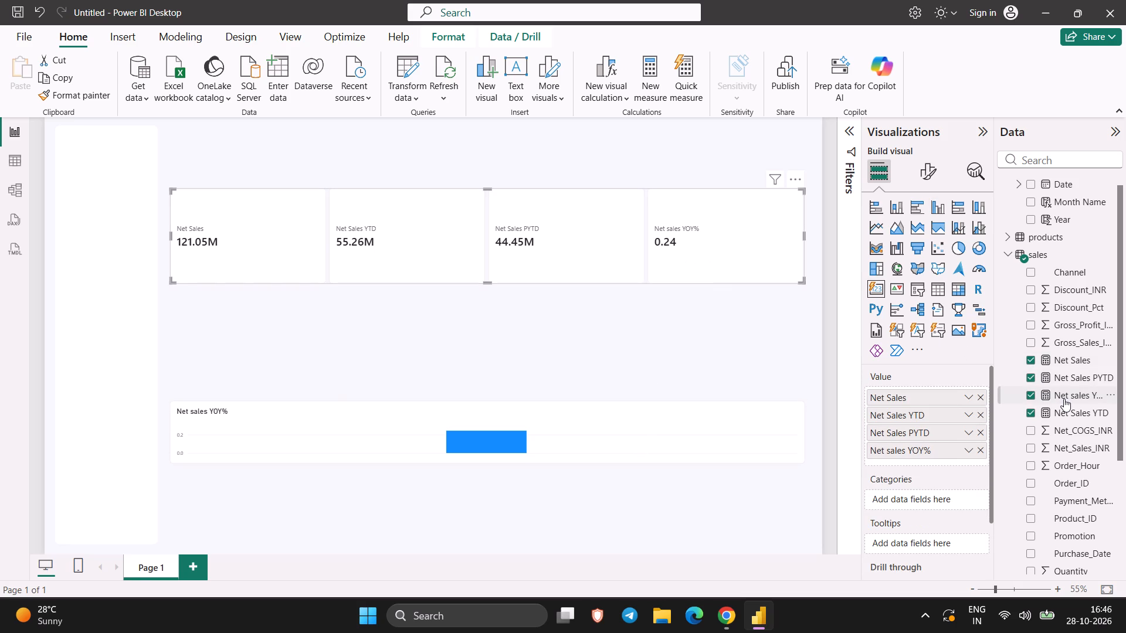
Set the number format of the Net sales YOY% measure to Decimal number.
{"action": "left_click", "coordinate": [1064, 399]}
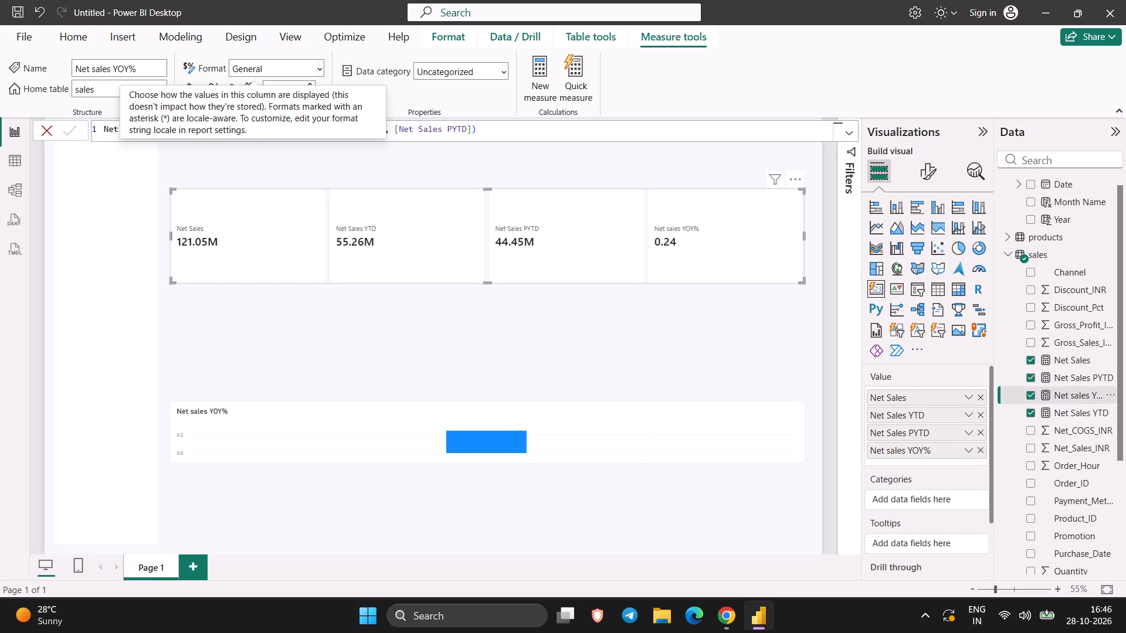
{"action": "left_click", "coordinate": [323, 70]}
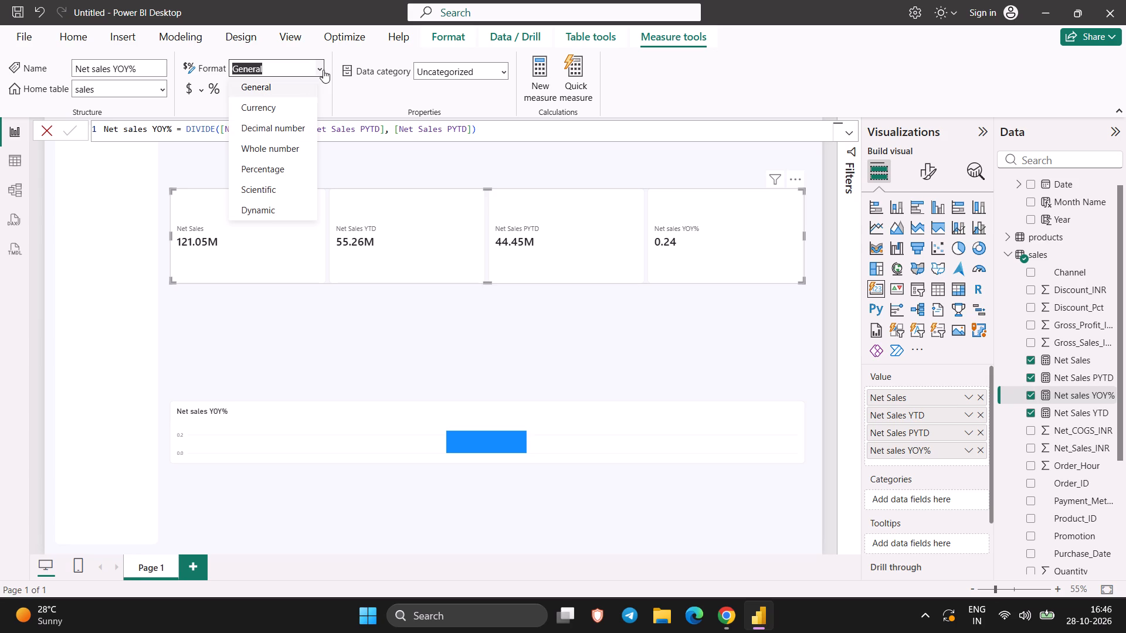
{"action": "left_click", "coordinate": [286, 129]}
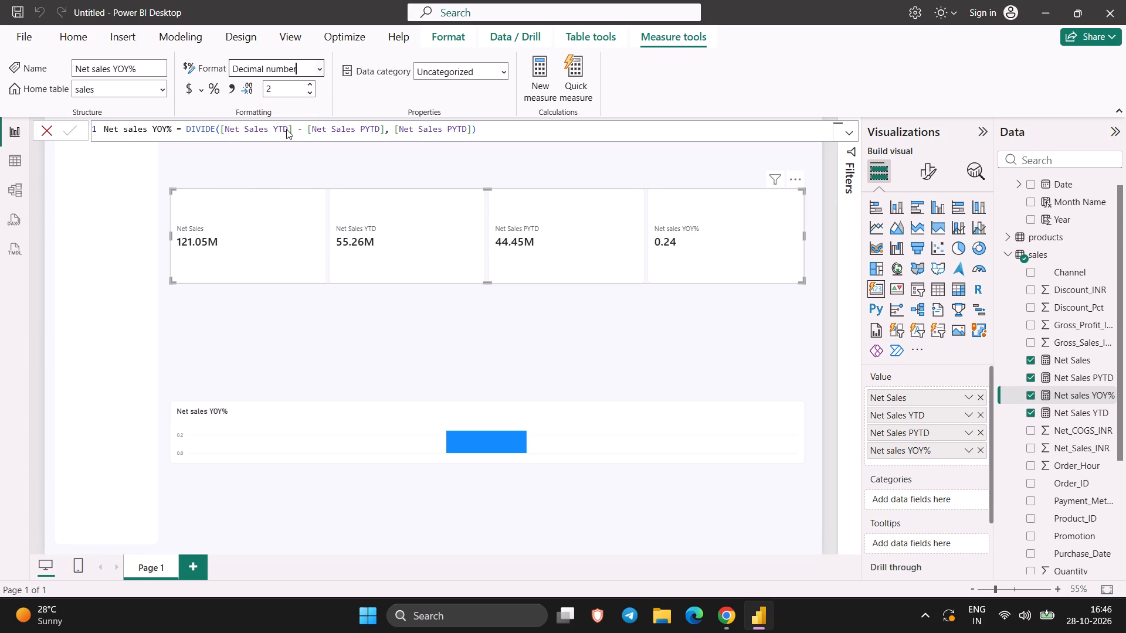
Set the number format of the Net sales YOY% measure to Percentage.
{"action": "left_click", "coordinate": [318, 66]}
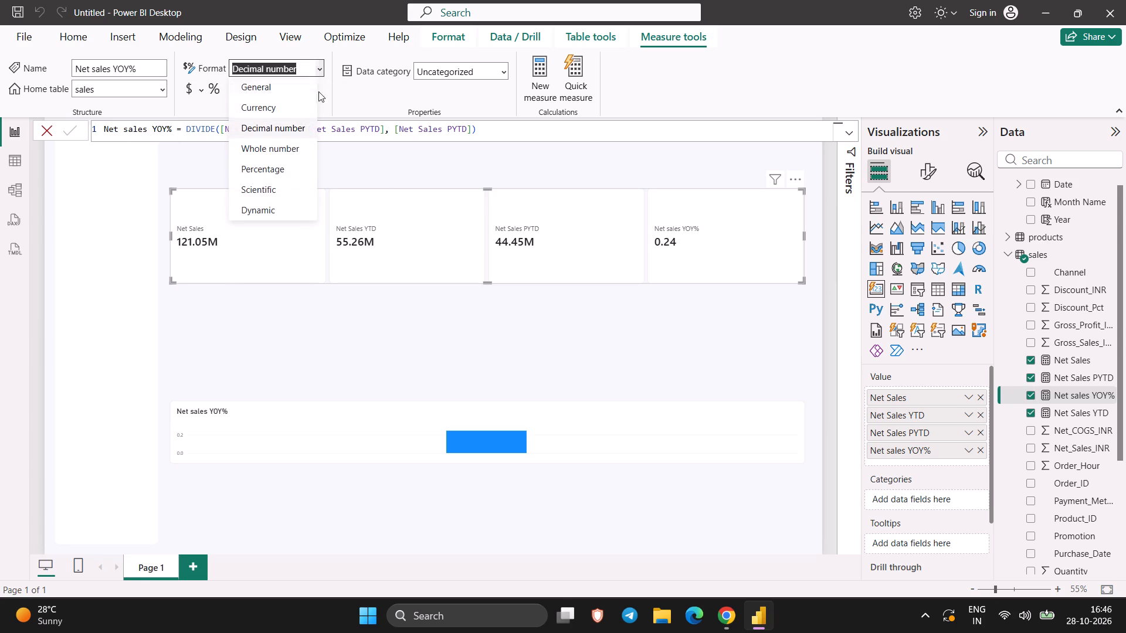
{"action": "left_click", "coordinate": [282, 178]}
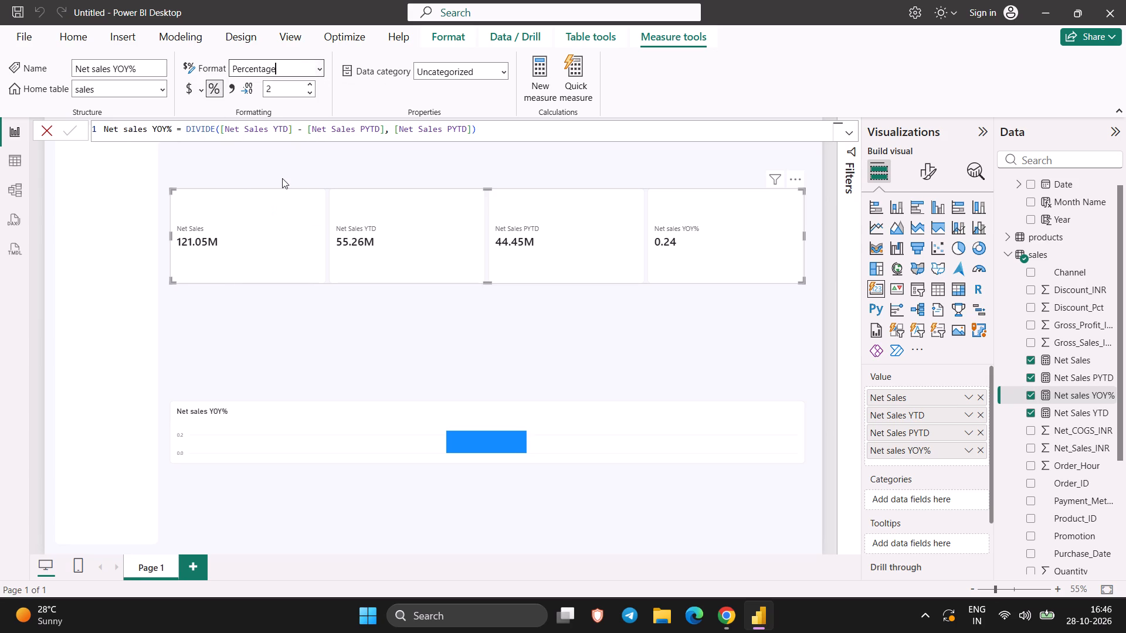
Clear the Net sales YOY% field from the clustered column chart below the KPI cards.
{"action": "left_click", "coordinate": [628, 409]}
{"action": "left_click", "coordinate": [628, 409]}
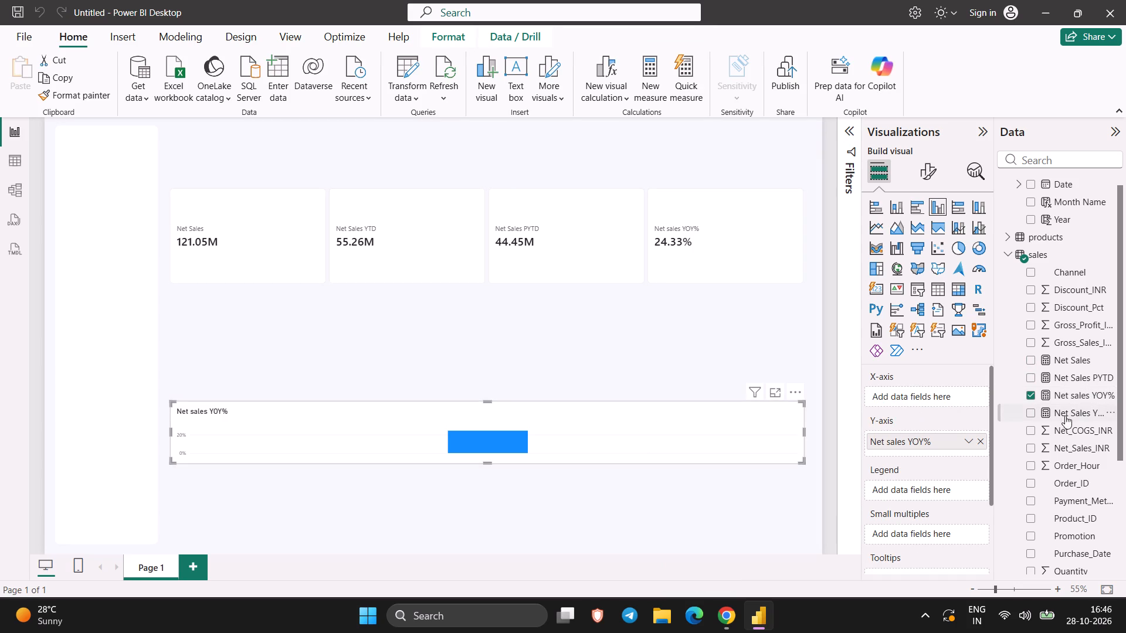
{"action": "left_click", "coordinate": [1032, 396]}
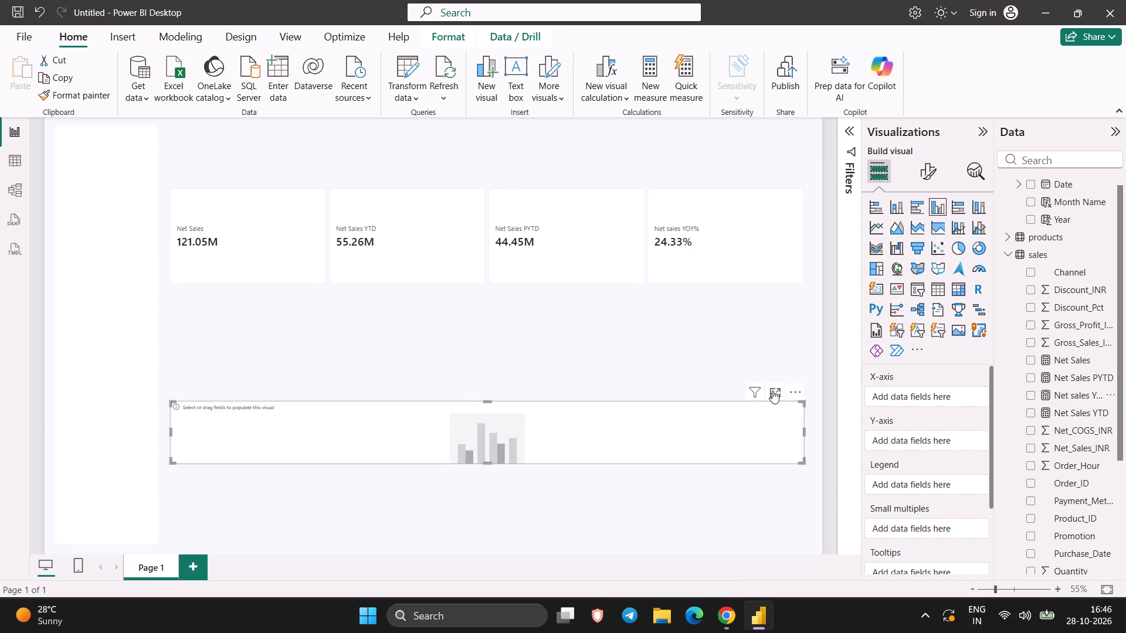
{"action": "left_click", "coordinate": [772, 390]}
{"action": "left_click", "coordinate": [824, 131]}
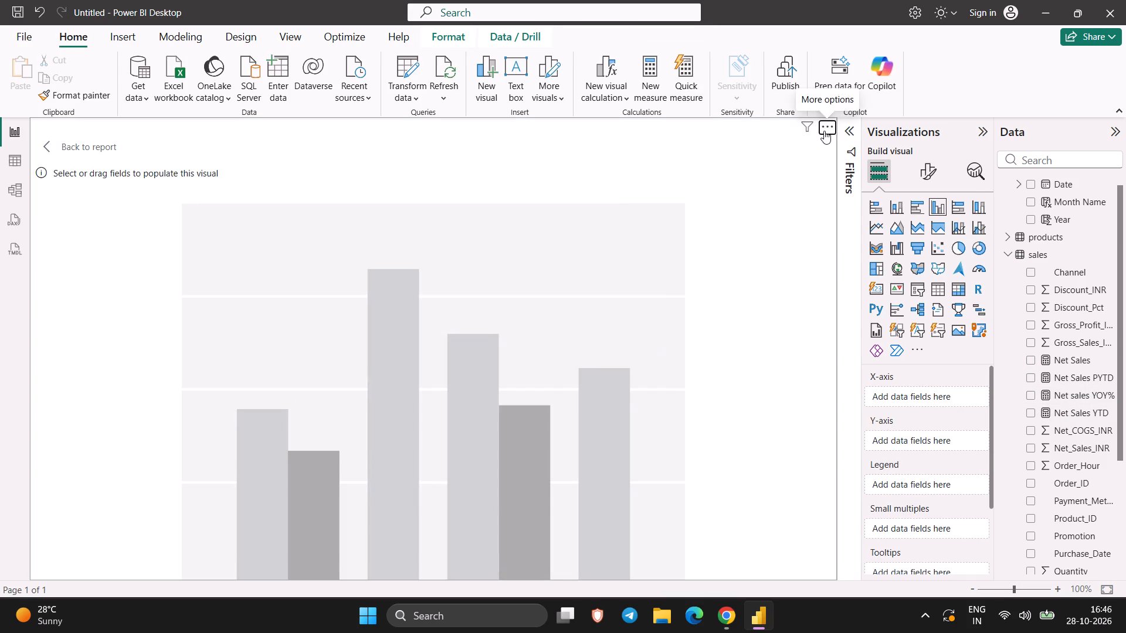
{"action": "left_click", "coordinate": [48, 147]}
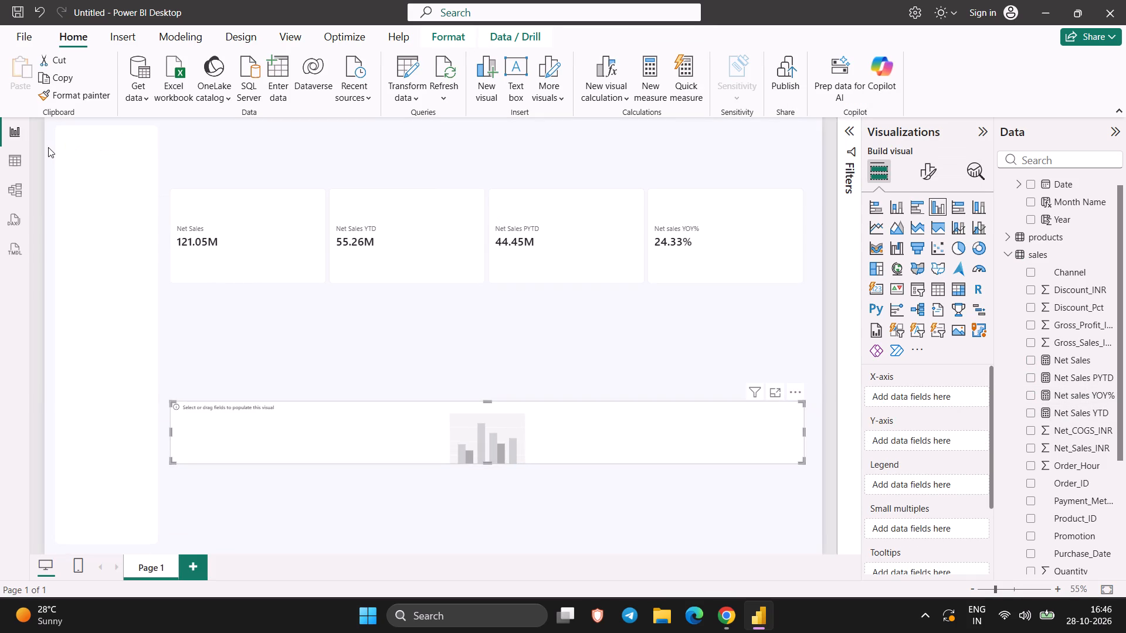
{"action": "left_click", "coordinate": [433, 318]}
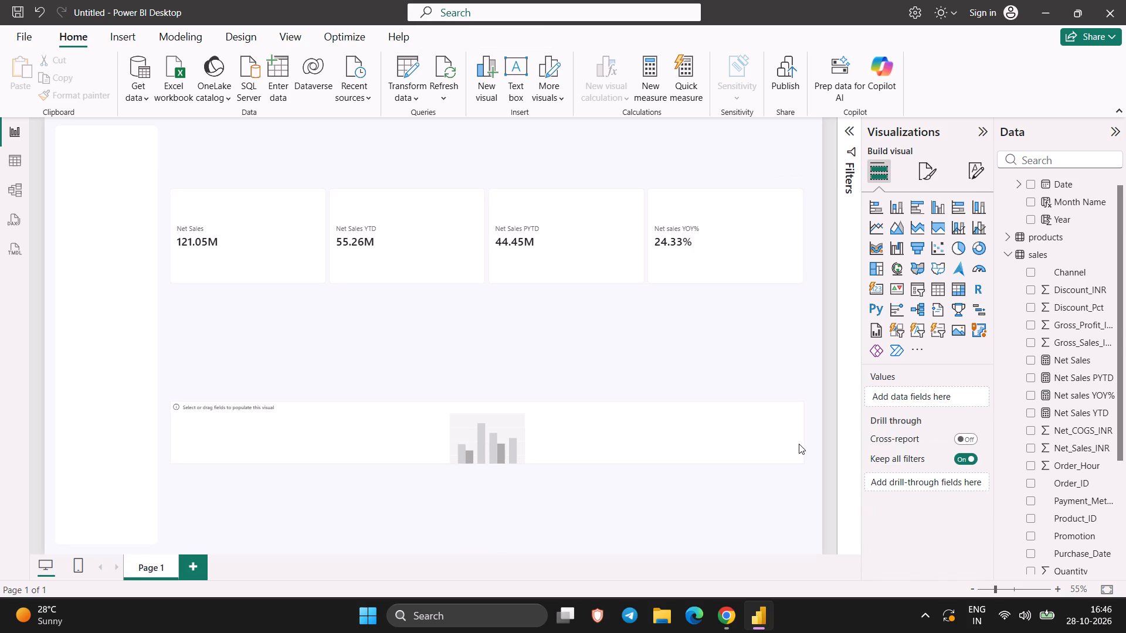
Remove the empty clustered column chart below the KPI cards from the page.
{"action": "left_click", "coordinate": [799, 444]}
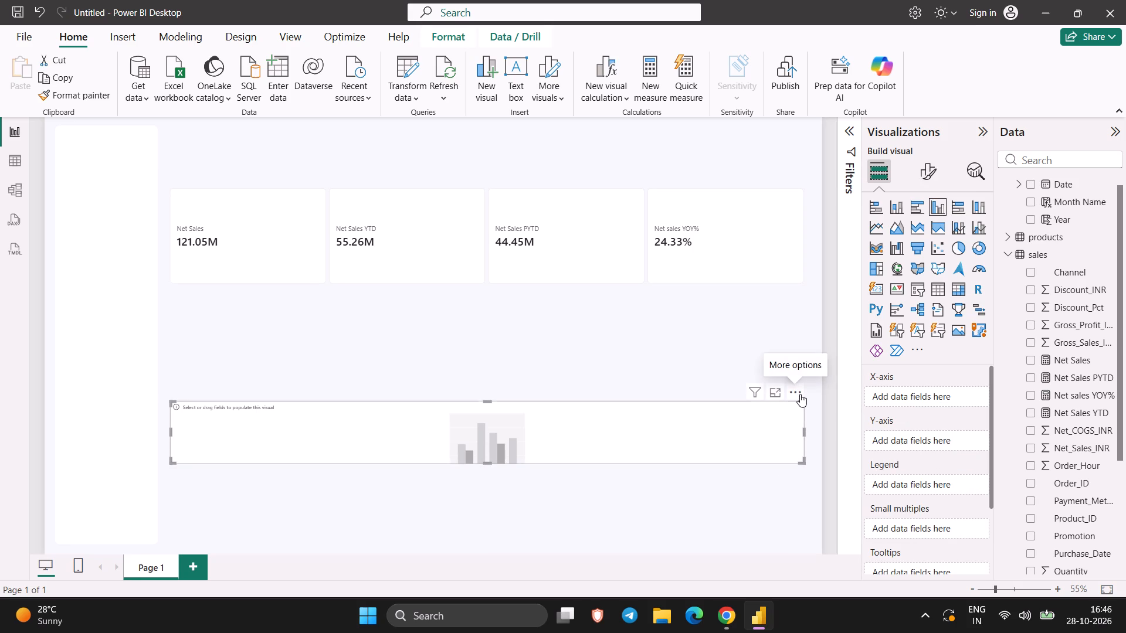
{"action": "left_click", "coordinate": [799, 393]}
{"action": "left_click", "coordinate": [818, 409]}
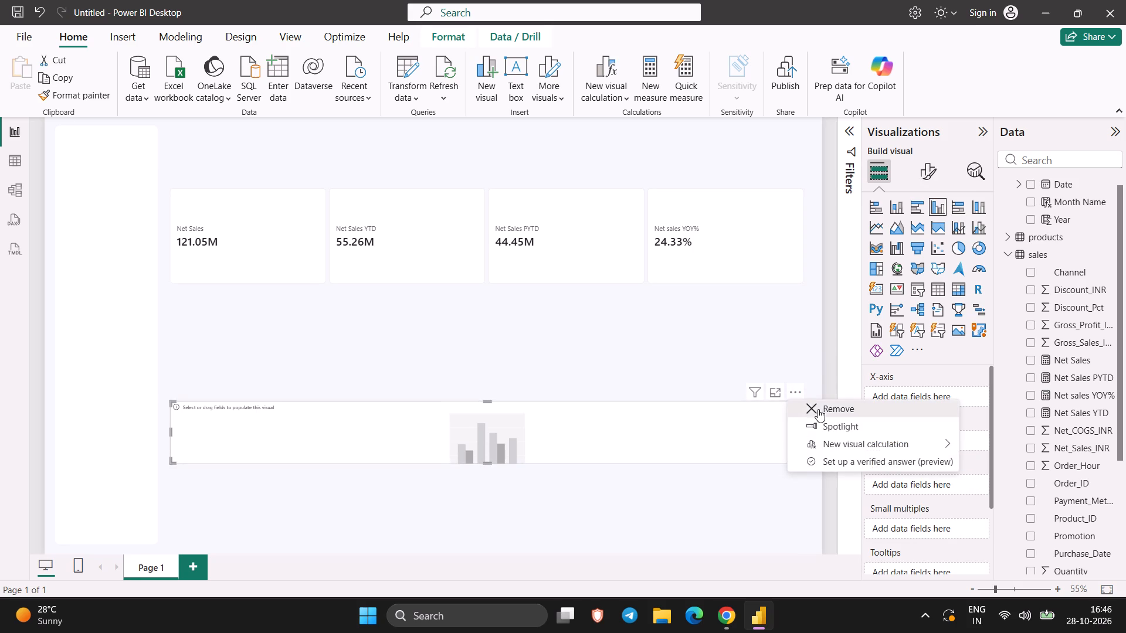
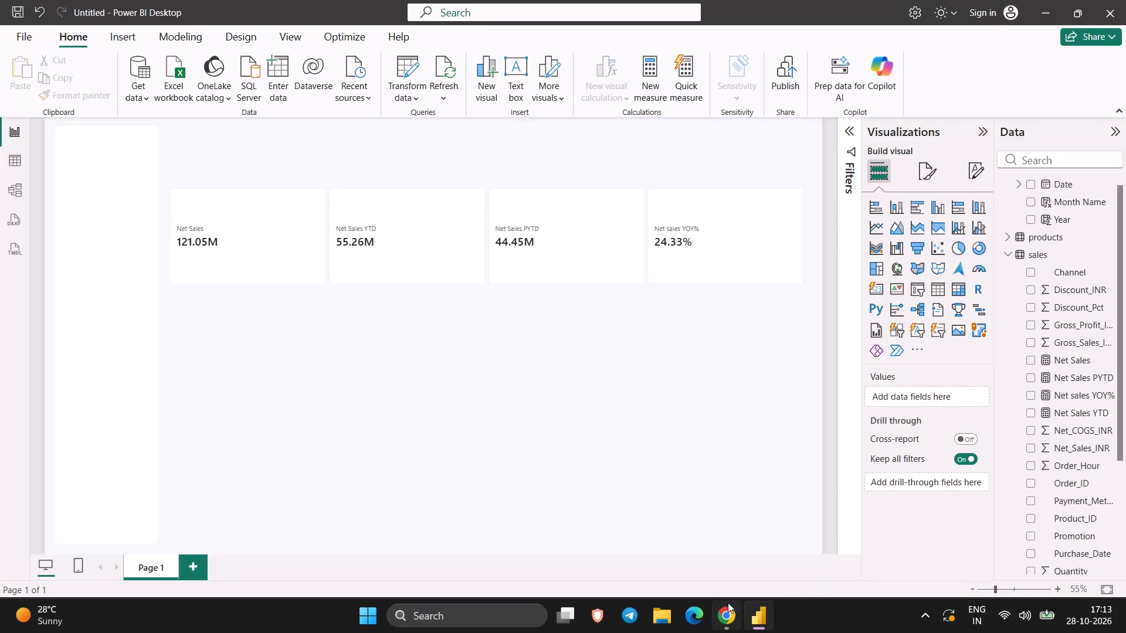
Switch to Chrome and watch the Decathlon dashboard tutorial from the part with the four KPI cards.
{"action": "left_click", "coordinate": [728, 603]}
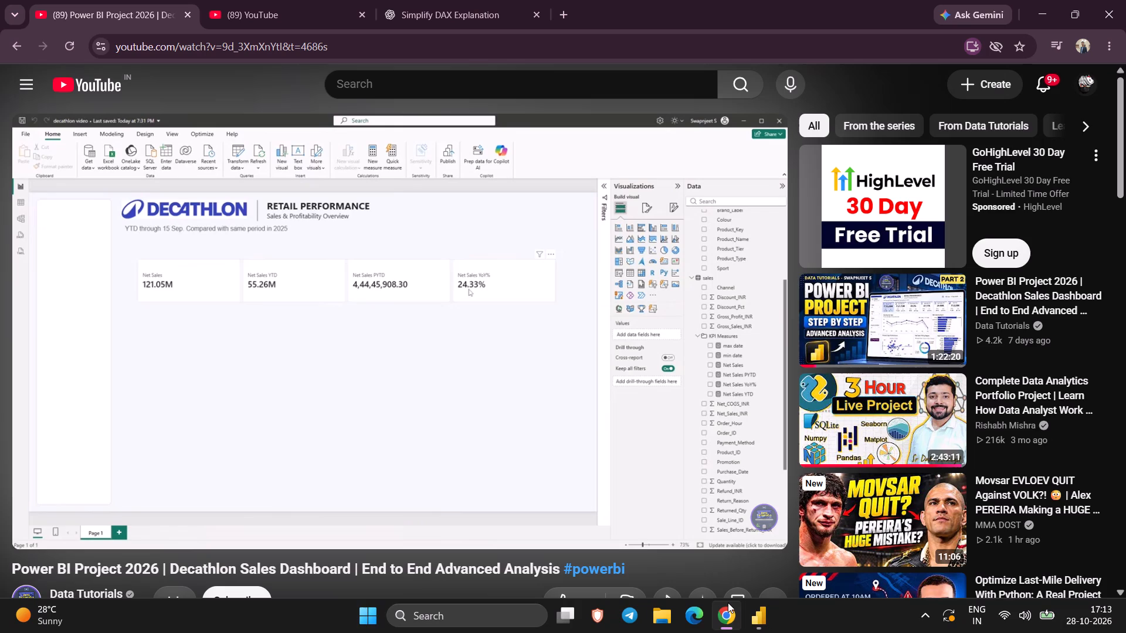
{"action": "left_click", "coordinate": [497, 285]}
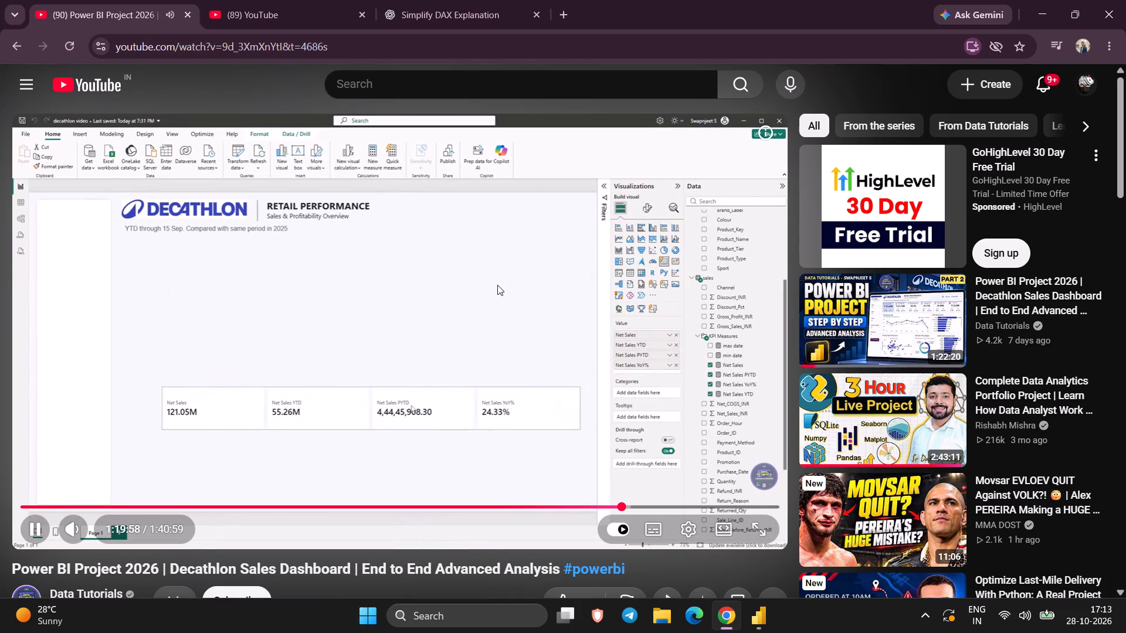
{"action": "key", "text": "space"}
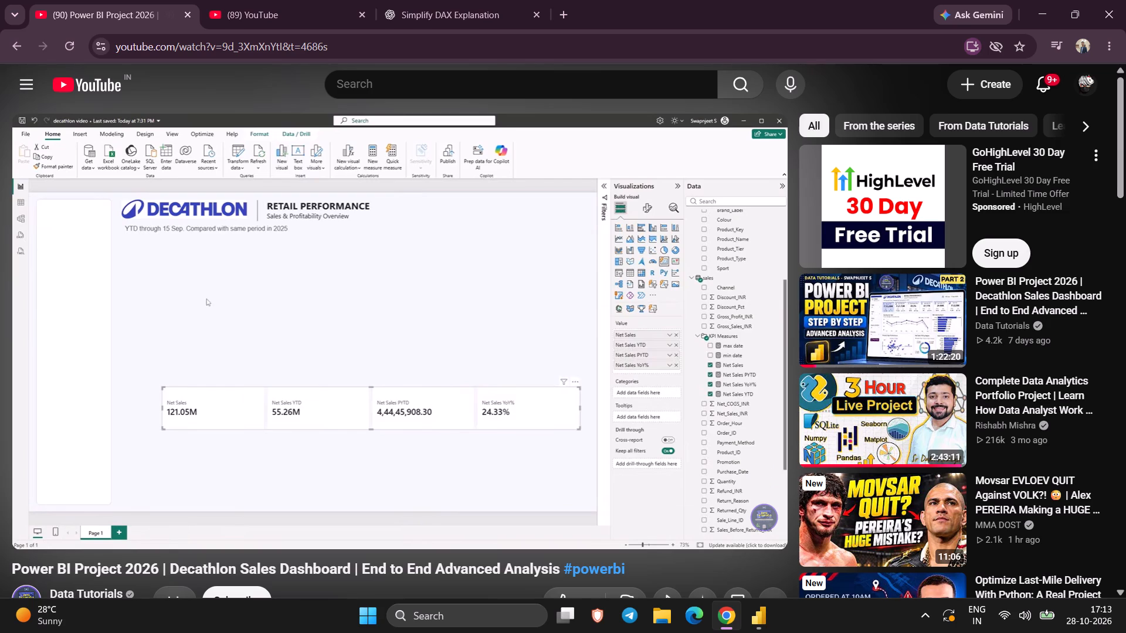
{"action": "scroll", "coordinate": [497, 285], "scroll_direction": "left", "scroll_amount": 12}
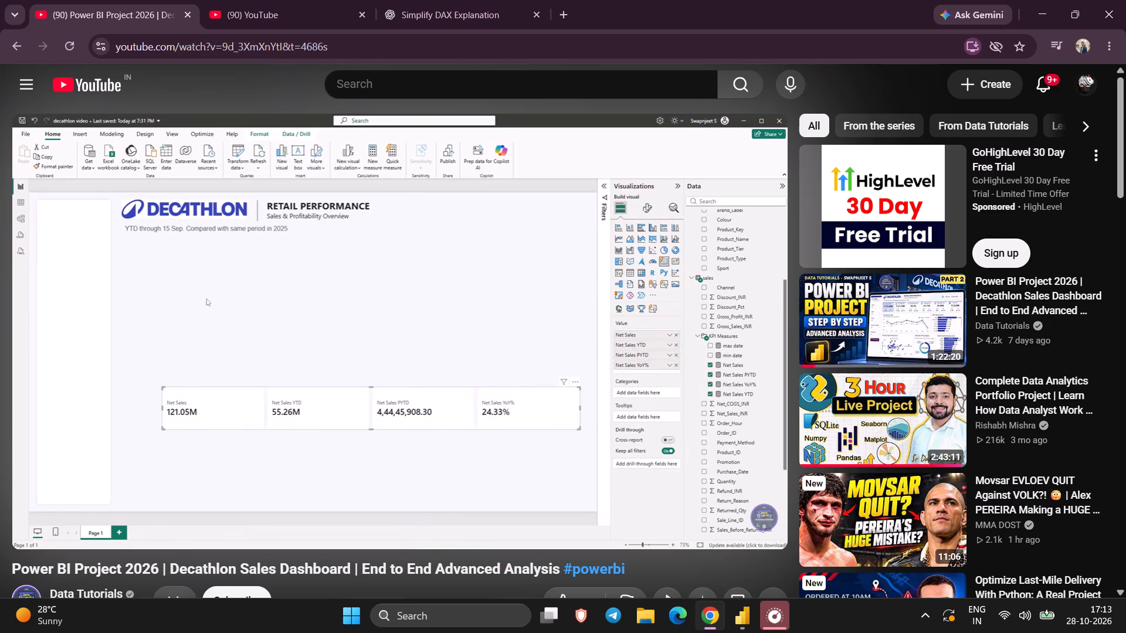
{"action": "key", "text": "space"}
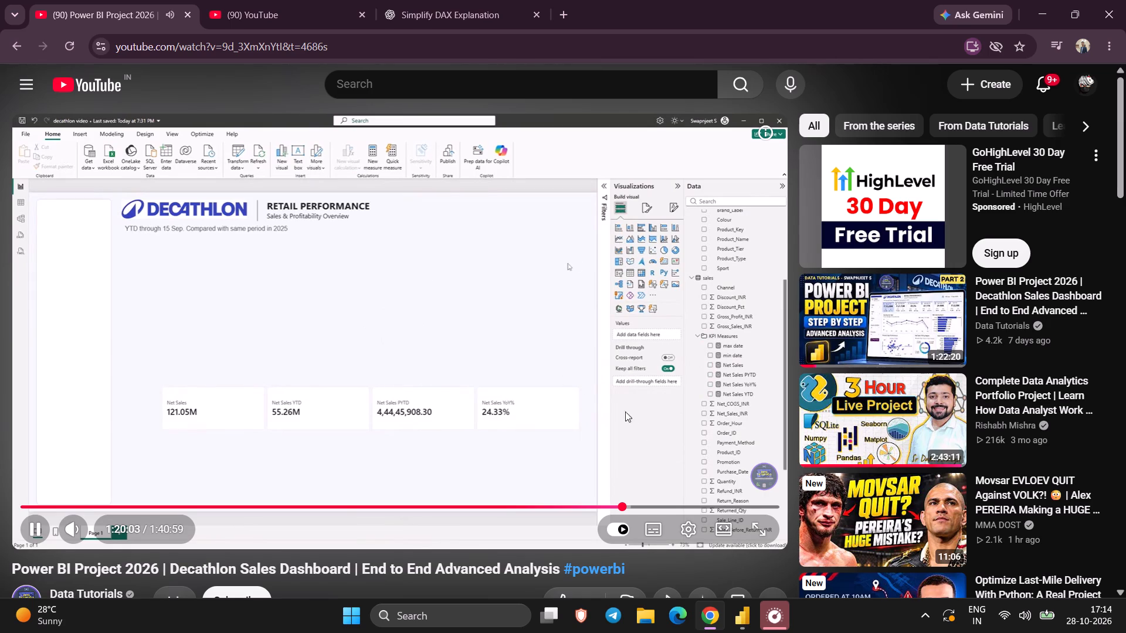
Set the tutorial video's playback speed to 1.60x.
{"action": "left_click", "coordinate": [681, 535]}
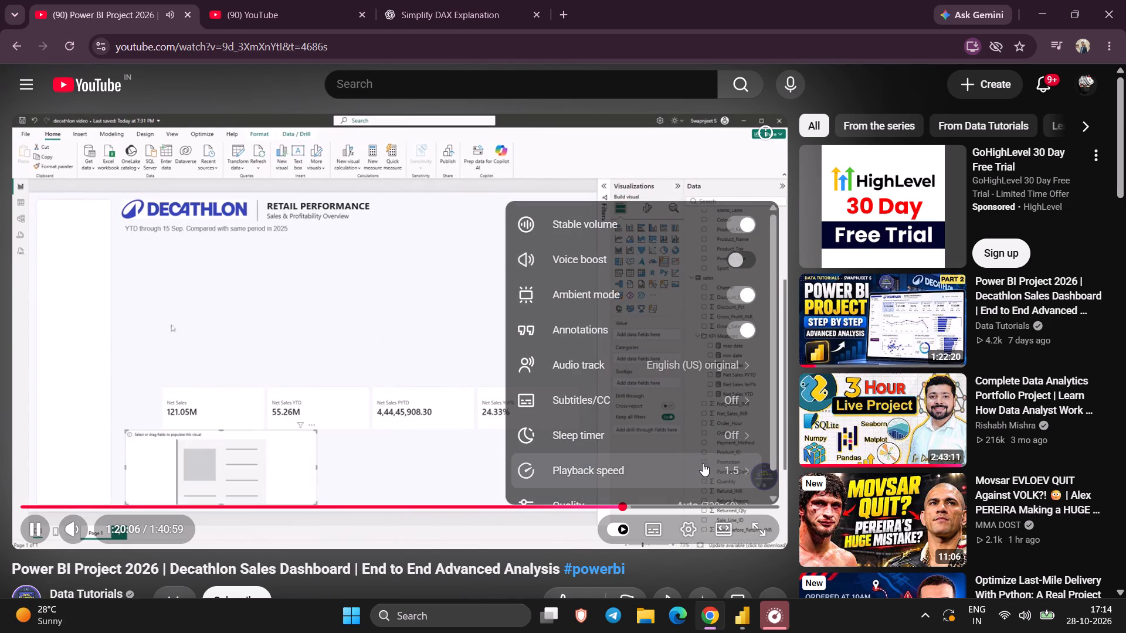
{"action": "left_click", "coordinate": [704, 464]}
{"action": "left_click", "coordinate": [693, 426]}
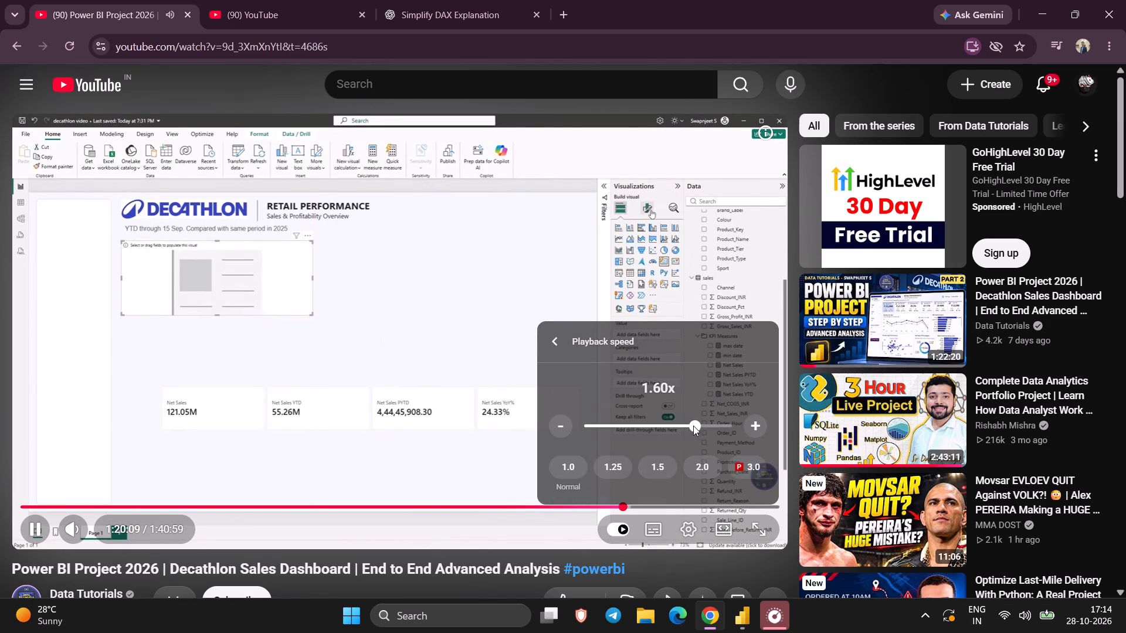
Raise the system volume slightly while the tutorial video plays.
{"action": "left_click", "coordinate": [1035, 620]}
{"action": "left_click", "coordinate": [1035, 614]}
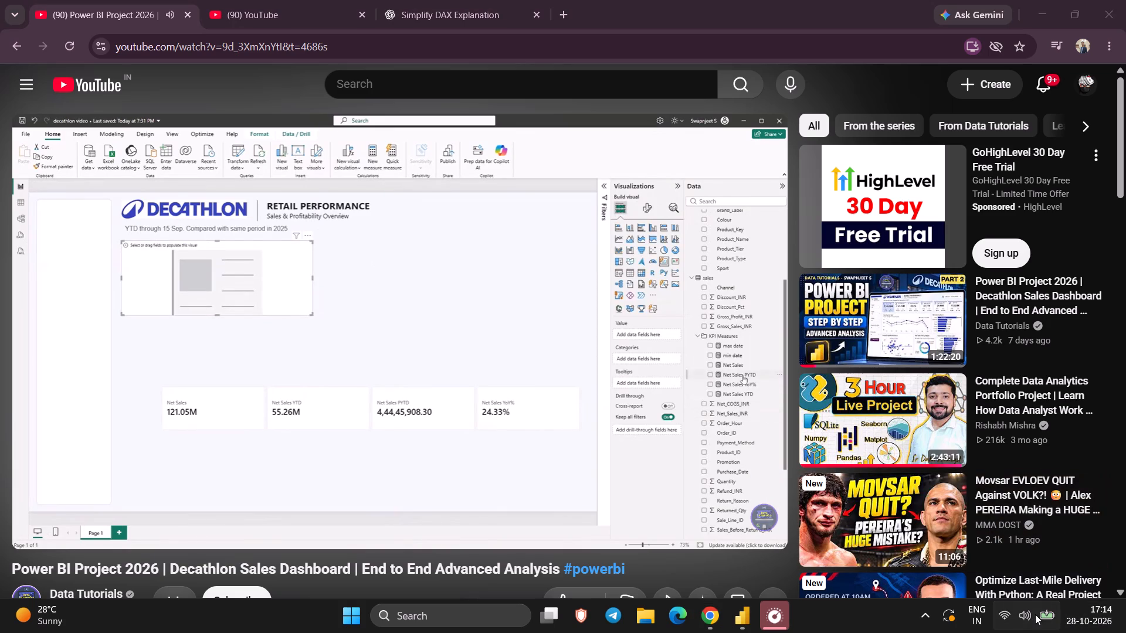
{"action": "left_click", "coordinate": [1019, 617]}
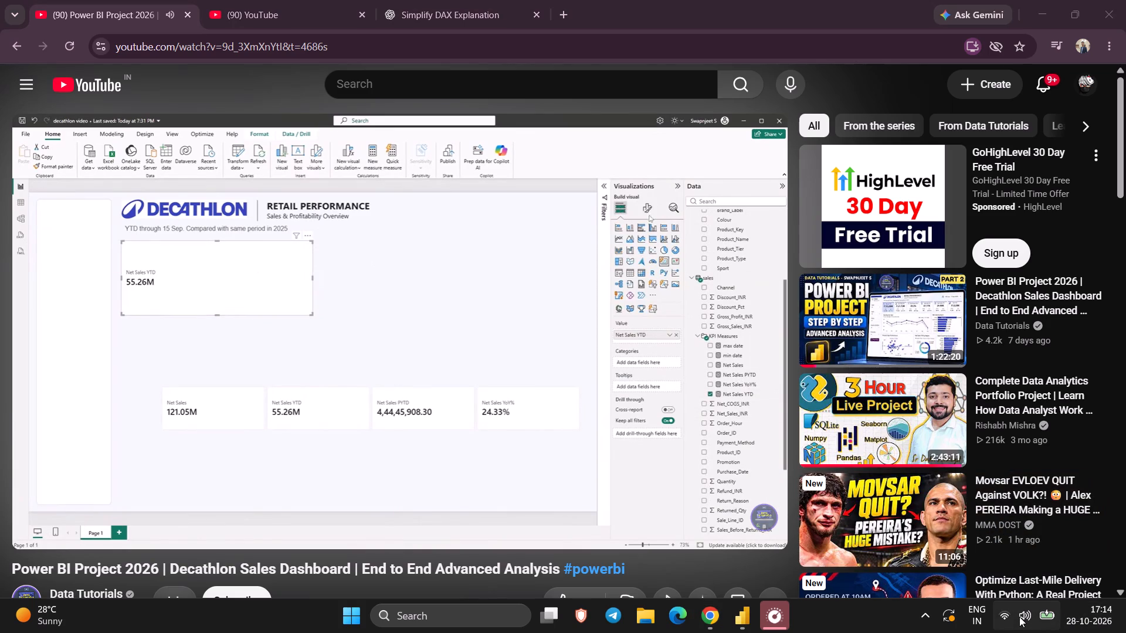
{"action": "left_click", "coordinate": [1019, 617]}
{"action": "left_click", "coordinate": [1019, 617]}
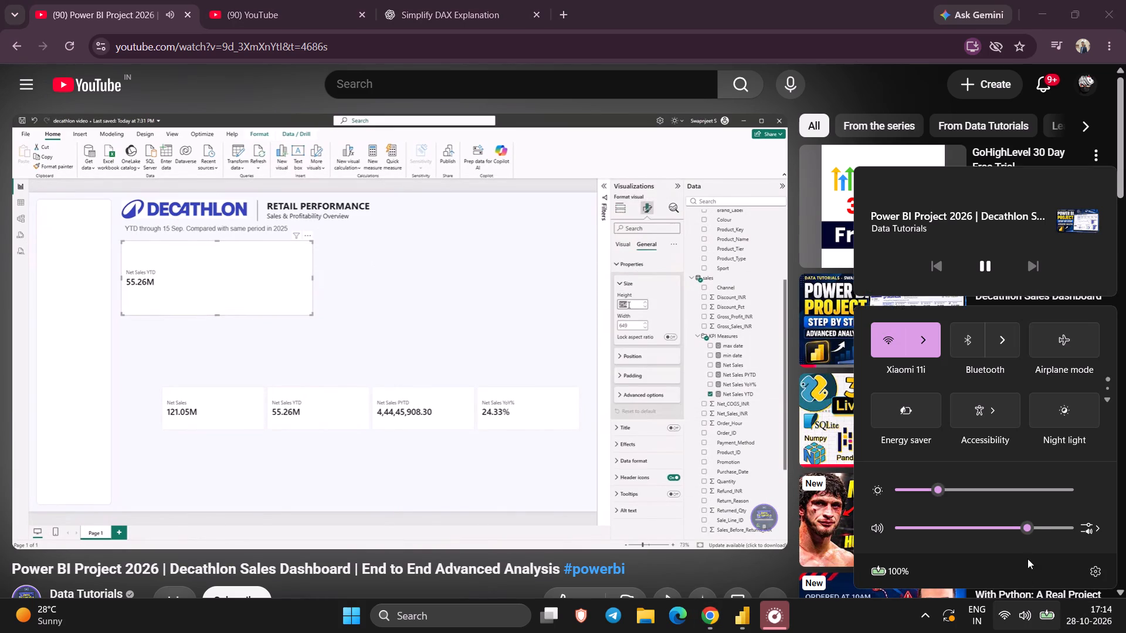
{"action": "left_click", "coordinate": [1041, 526]}
{"action": "left_click", "coordinate": [467, 359]}
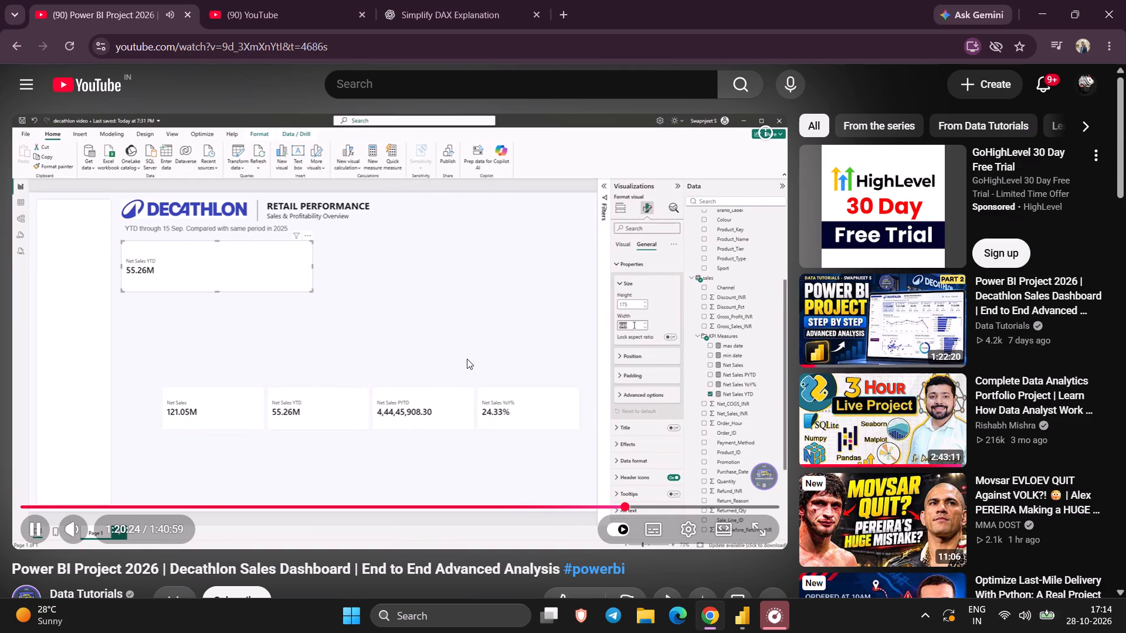
Rewind and replay the tutorial passage on adding Net Sales YTD to a new card visual and setting its height and width.
{"action": "key", "text": "Left"}
{"action": "key", "text": "Left"}
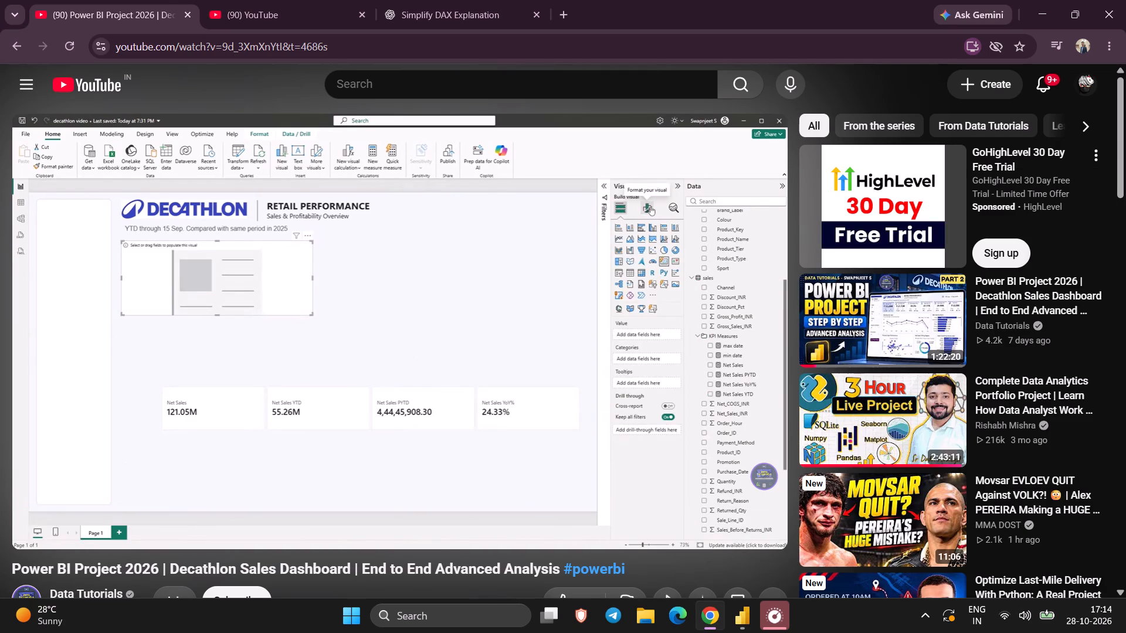
{"action": "key", "text": "space"}
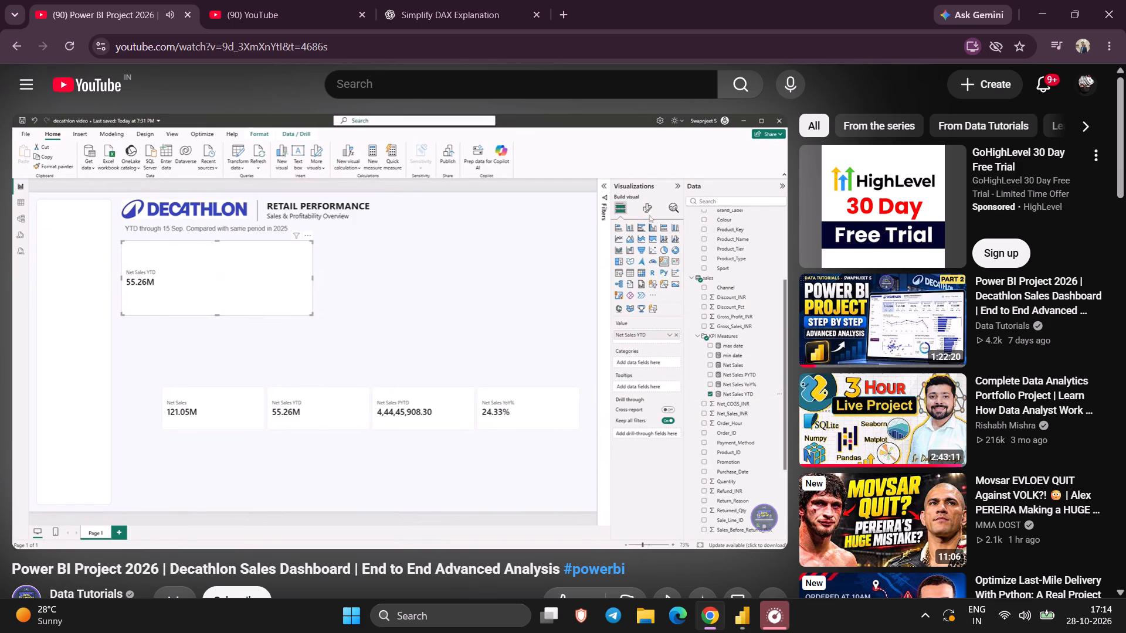
{"action": "key", "text": "space"}
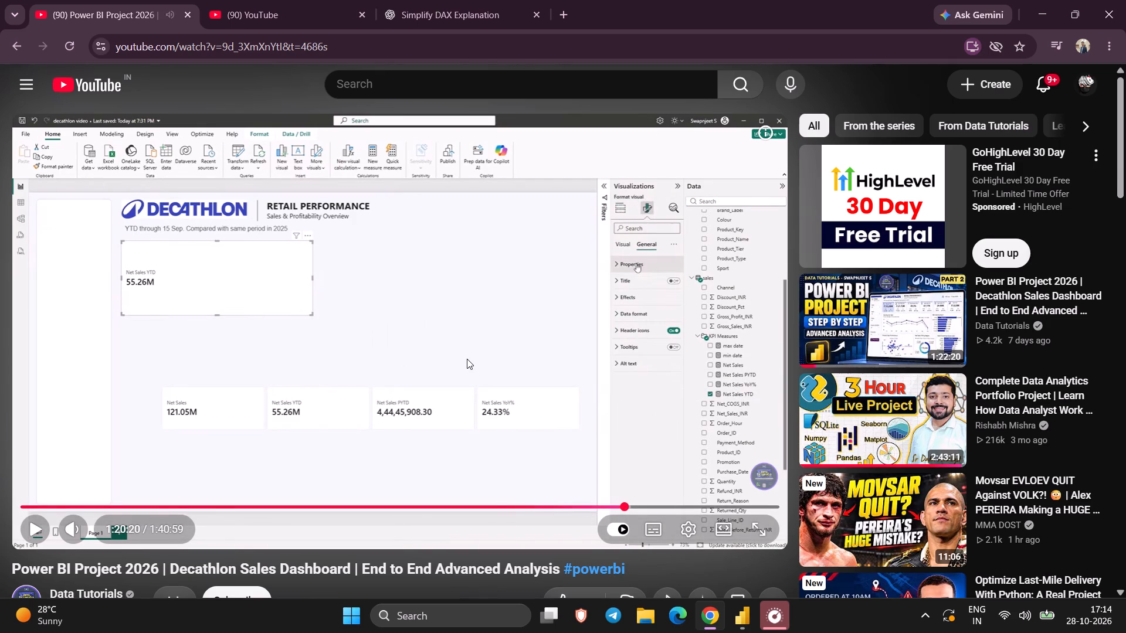
{"action": "key", "text": "space"}
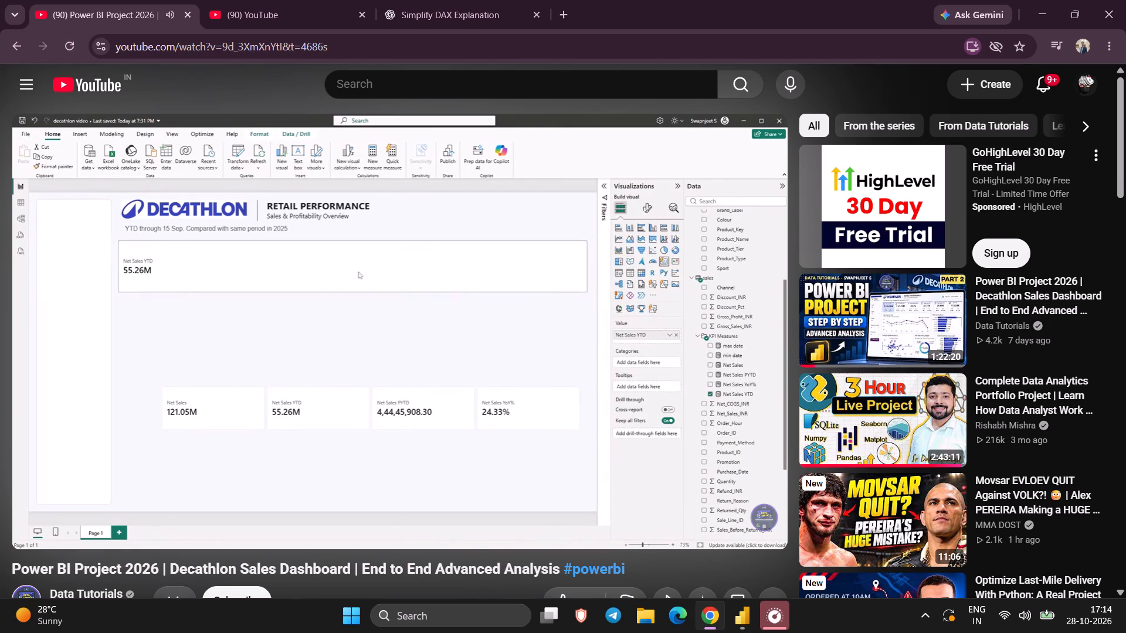
{"action": "key", "text": "Left"}
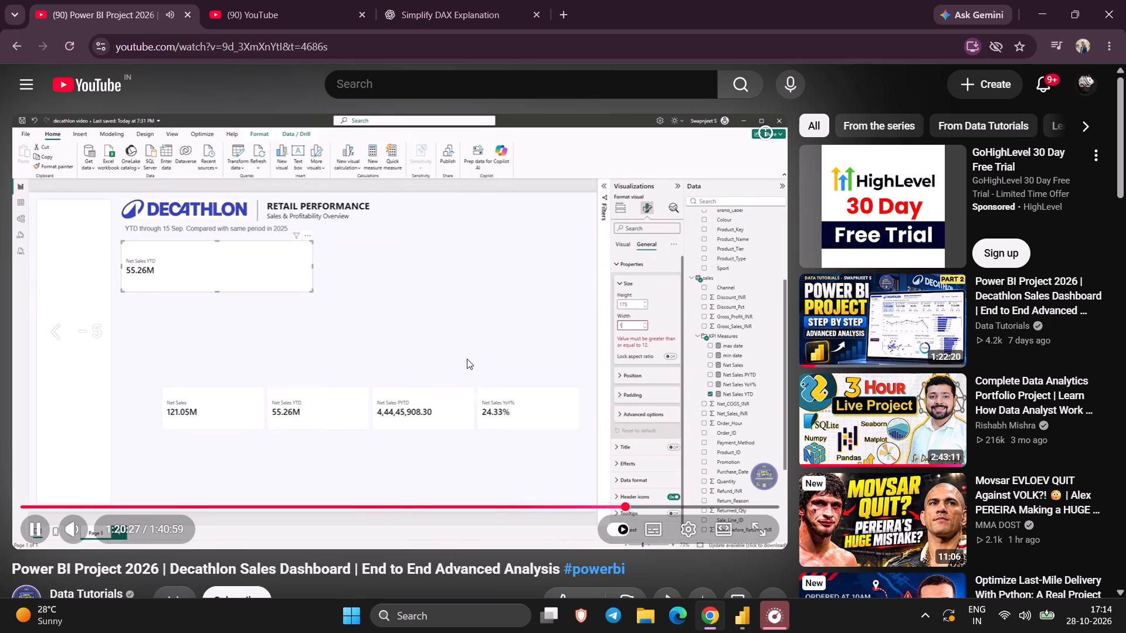
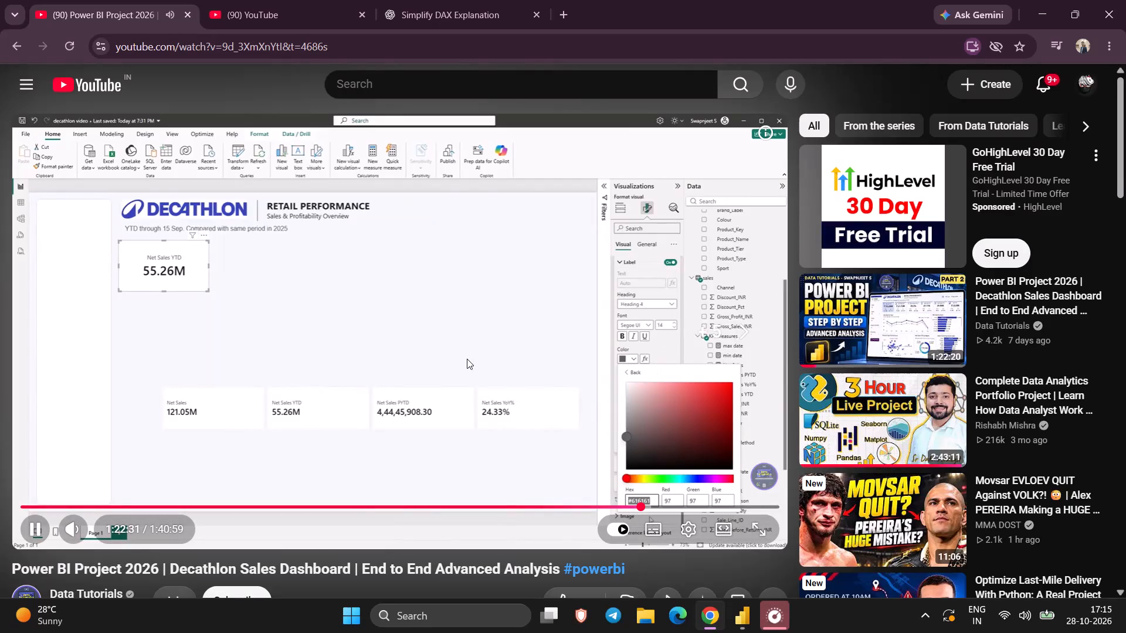
Skip ahead in the tutorial past the passage on formatting the Net Sales YTD card's label colour.
{"action": "key", "text": "Right"}
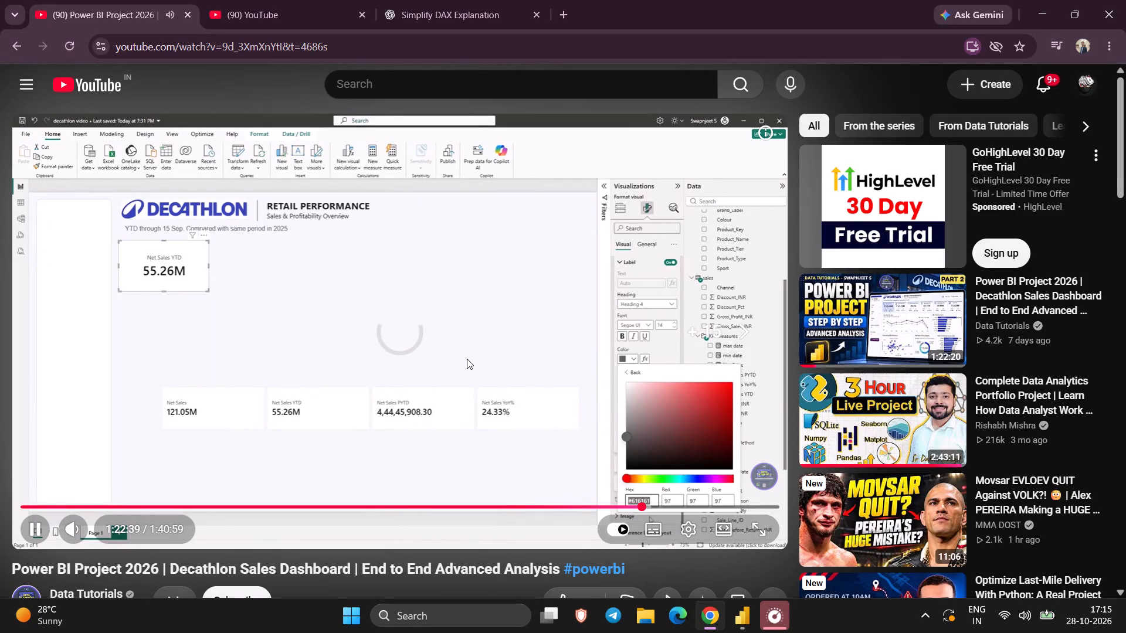
{"action": "key", "text": "Right"}
{"action": "key", "text": "Right"}
{"action": "key", "text": "Right"}
{"action": "key", "text": "Right"}
{"action": "key", "text": "Right"}
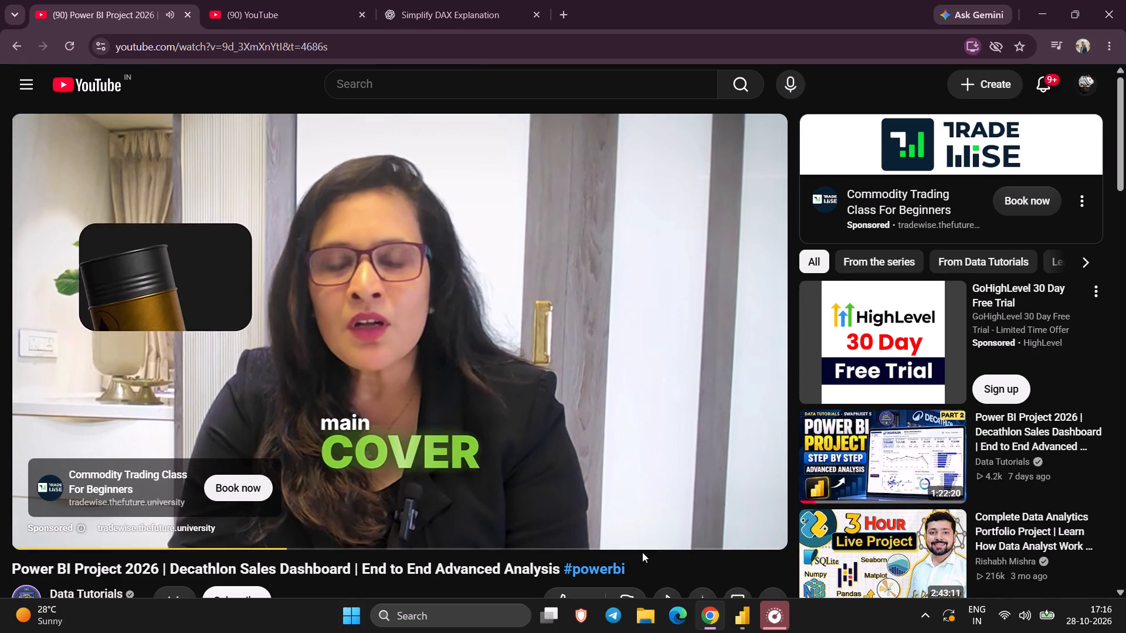
Look through the tutorial's comments and suggested videos while the advertisement plays.
{"action": "scroll", "coordinate": [251, 481], "scroll_direction": "down", "scroll_amount": 3}
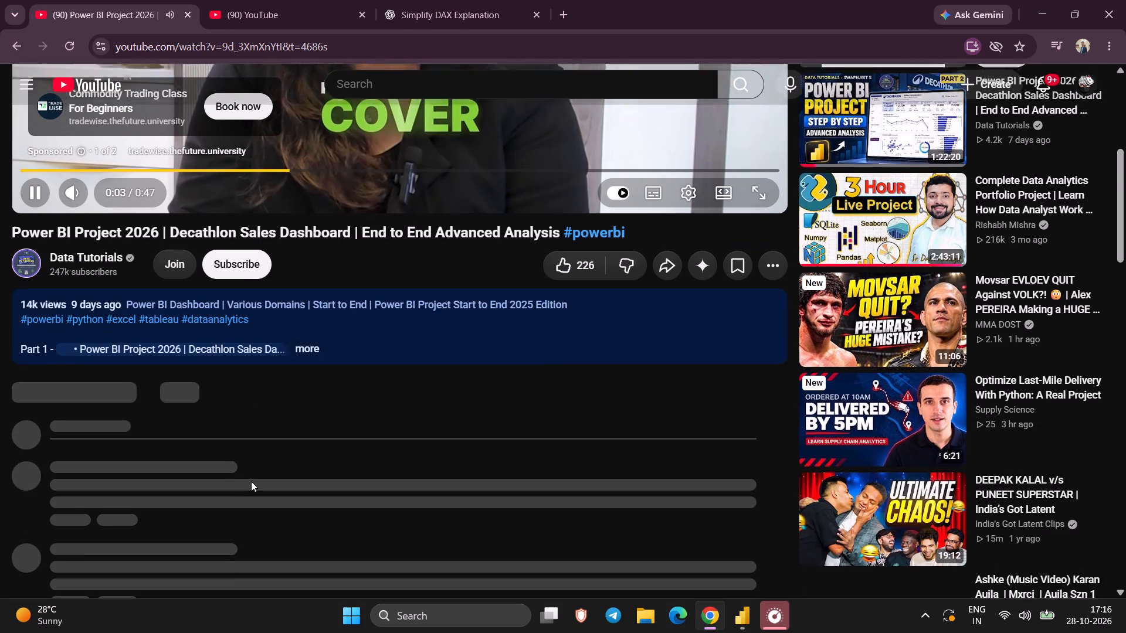
{"action": "scroll", "coordinate": [251, 481], "scroll_direction": "down", "scroll_amount": 5}
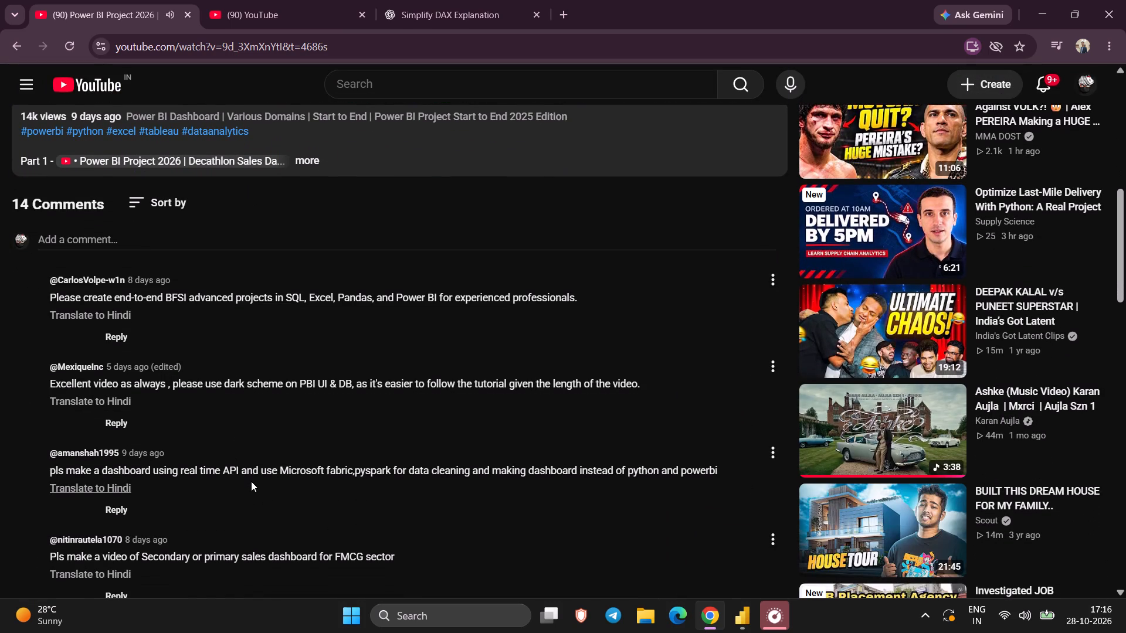
{"action": "scroll", "coordinate": [251, 481], "scroll_direction": "right", "scroll_amount": 1}
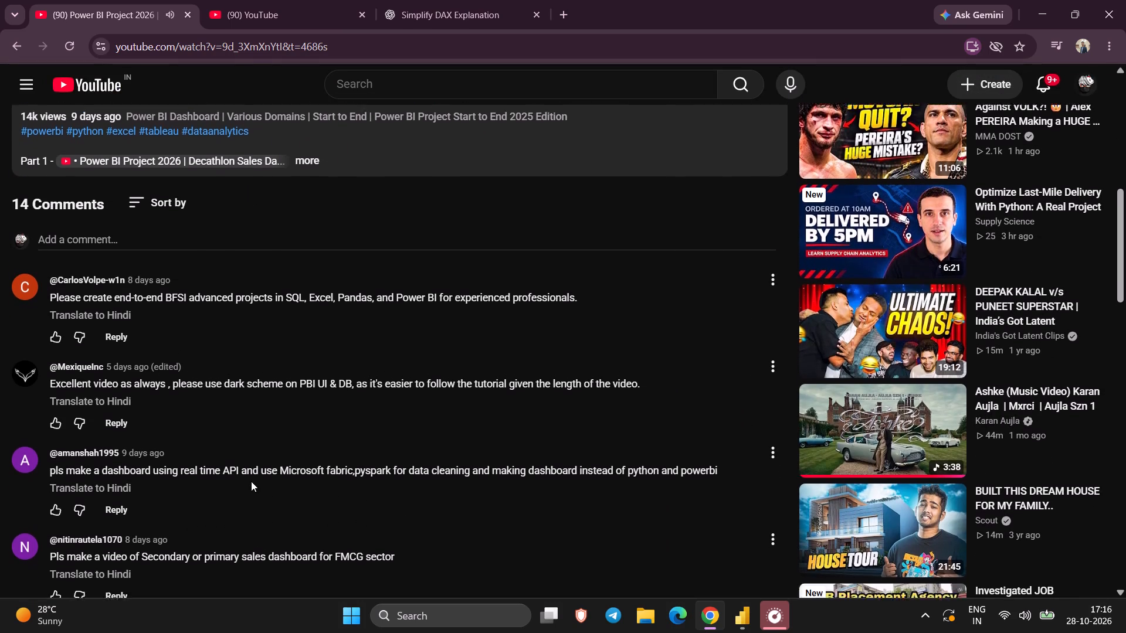
{"action": "scroll", "coordinate": [251, 481], "scroll_direction": "right", "scroll_amount": 1}
{"action": "scroll", "coordinate": [251, 481], "scroll_direction": "down", "scroll_amount": 2}
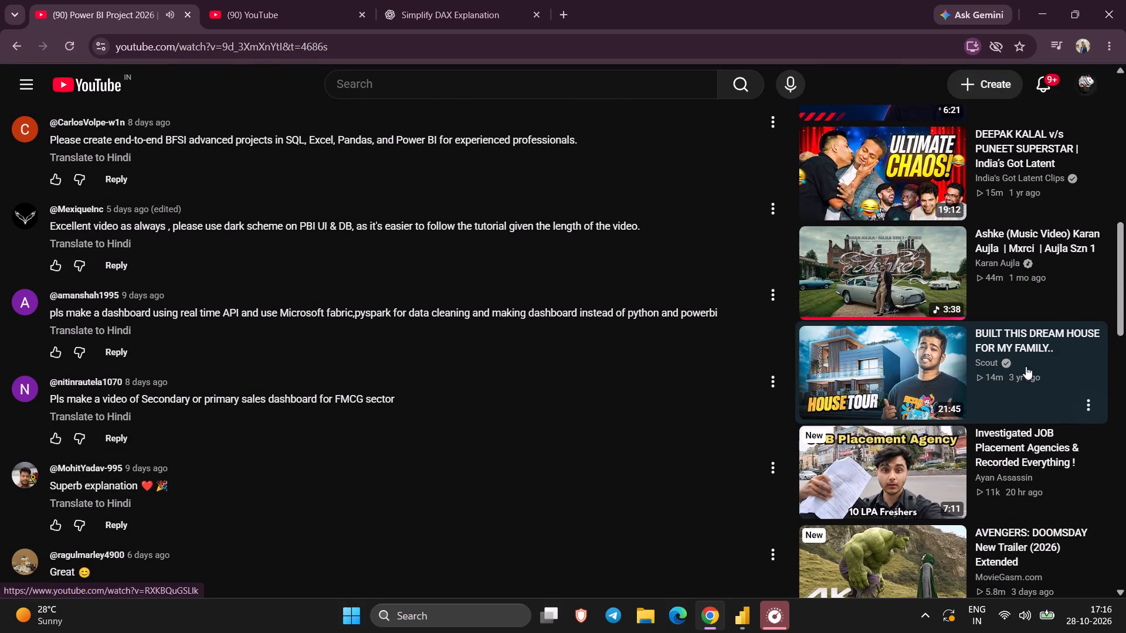
{"action": "scroll", "coordinate": [1057, 324], "scroll_direction": "down", "scroll_amount": 1}
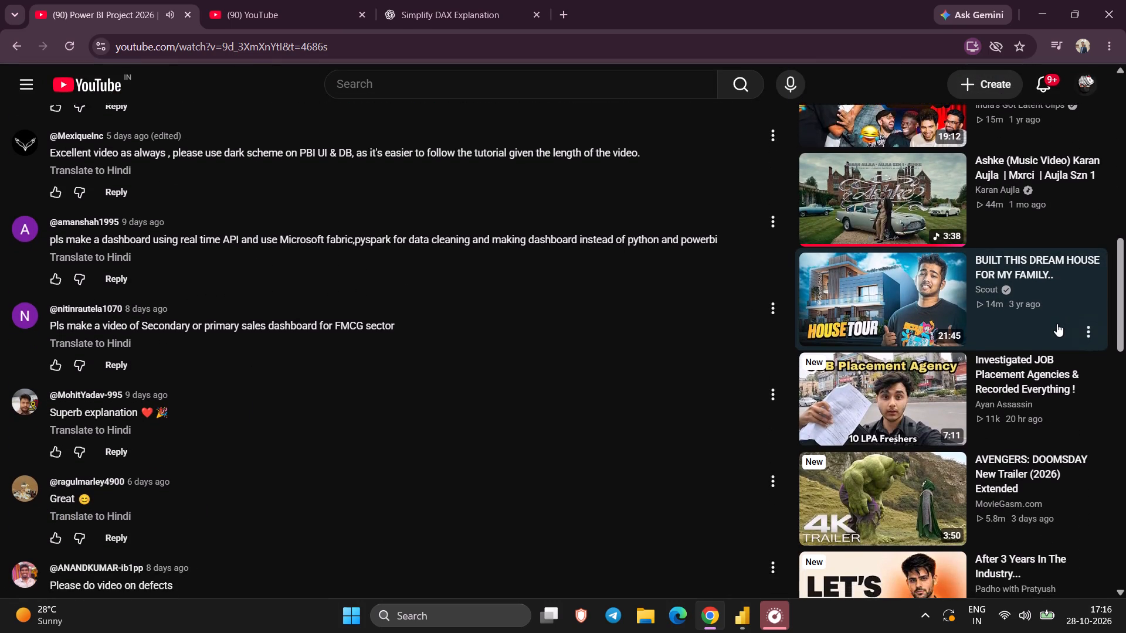
{"action": "scroll", "coordinate": [1057, 324], "scroll_direction": "down", "scroll_amount": 1}
{"action": "scroll", "coordinate": [1057, 324], "scroll_direction": "up", "scroll_amount": 6}
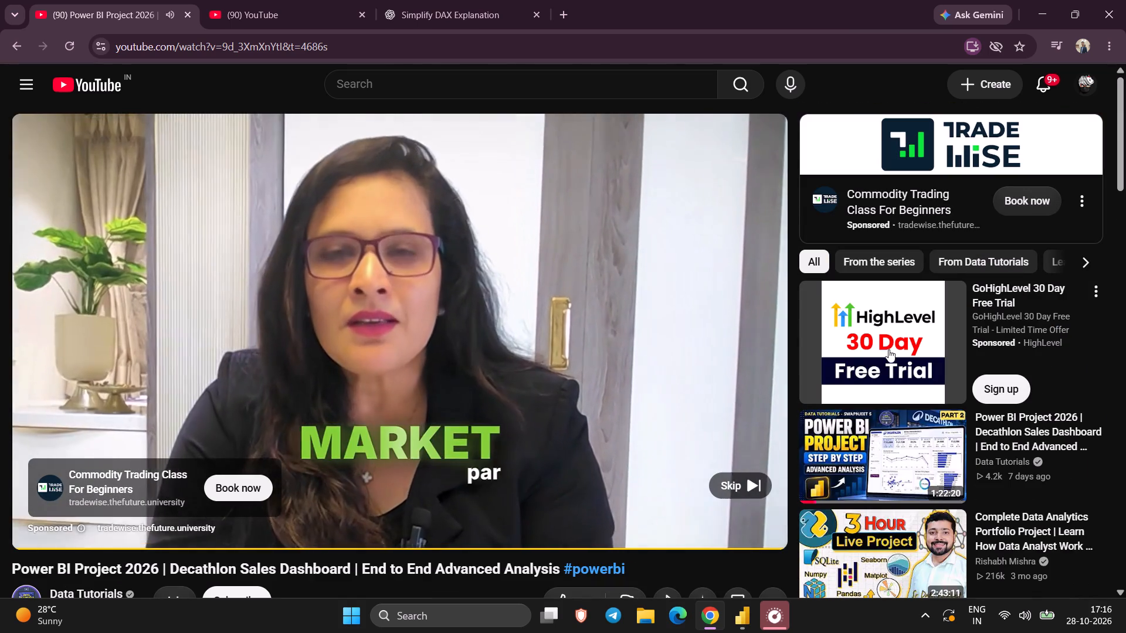
Skip the advertisement and skim the tutorial passage on adding and formatting the PYTD and YoY reference labels on the Net Sales YTD card.
{"action": "left_click", "coordinate": [753, 488]}
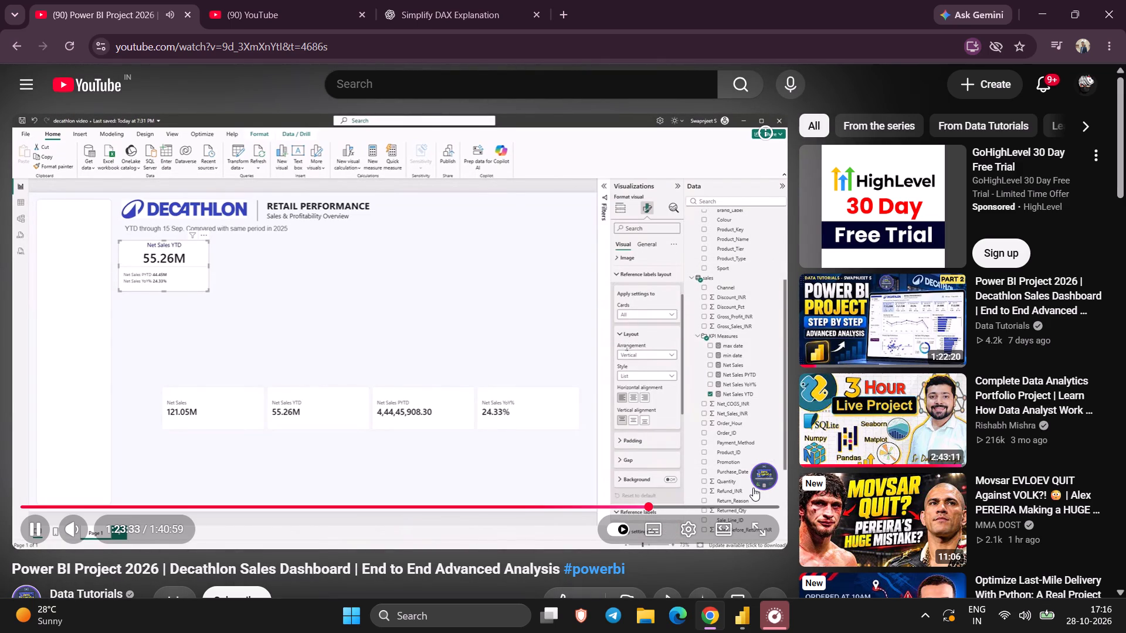
{"action": "key", "text": "Right"}
{"action": "key", "text": "Right"}
{"action": "key", "text": "Right"}
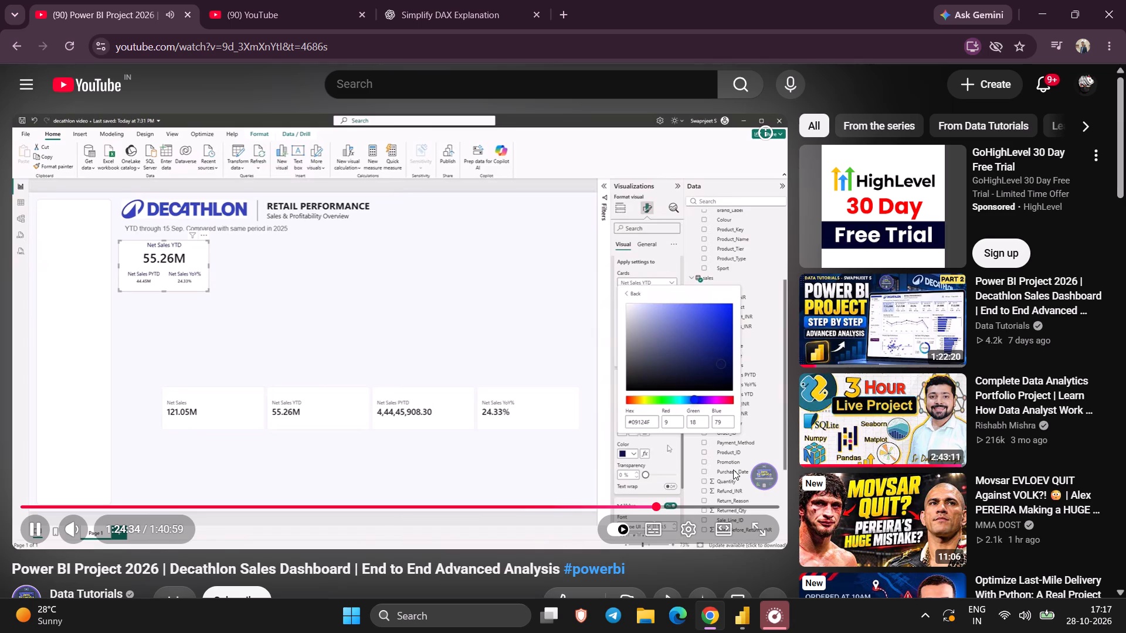
{"action": "key", "text": "Right"}
{"action": "key", "text": "Right"}
{"action": "key", "text": "Right"}
{"action": "key", "text": "Right"}
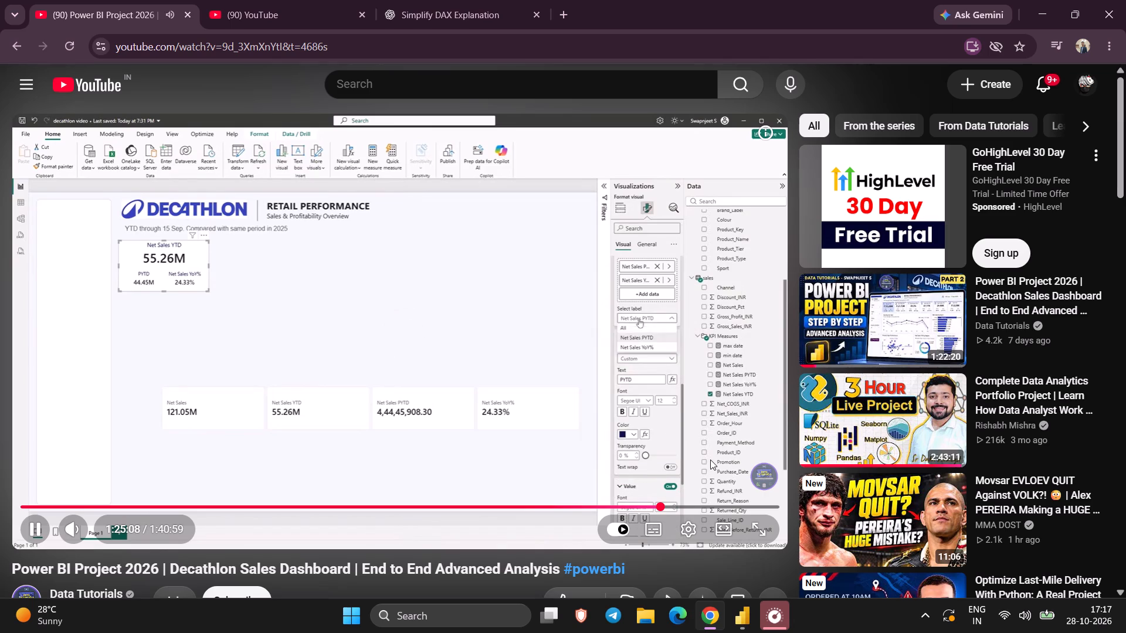
{"action": "key", "text": "Right"}
{"action": "key", "text": "Right"}
{"action": "key", "text": "Right"}
{"action": "key", "text": "Right"}
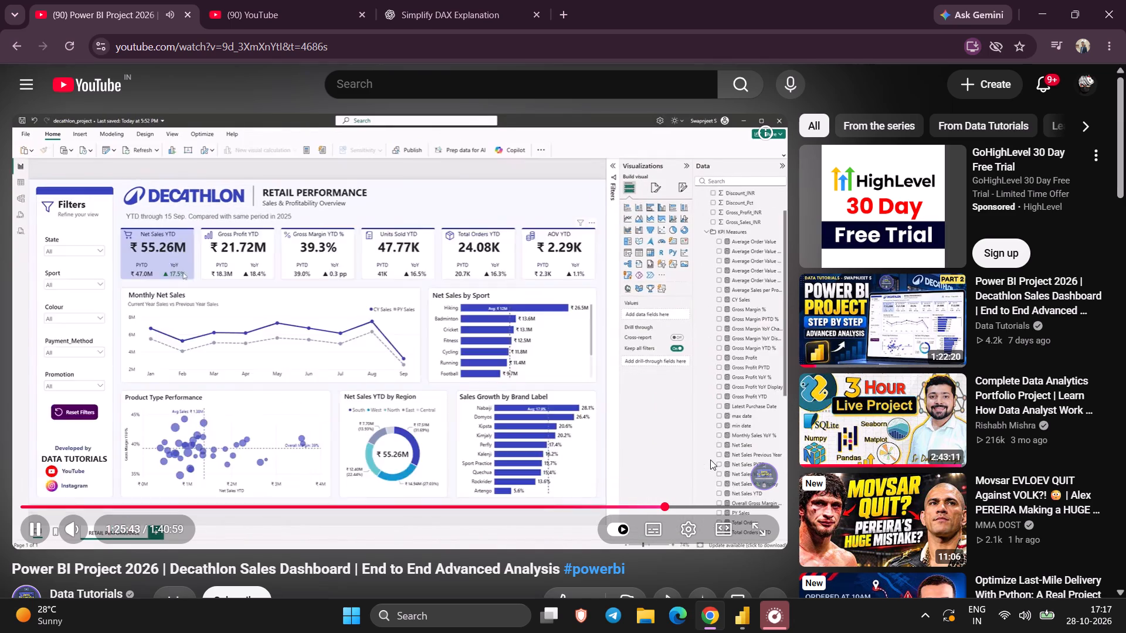
Rewind the tutorial and replay the comparison with the finished dashboard's Net Sales YTD card, pausing to examine its PYTD and YoY labels.
{"action": "key", "text": "Left"}
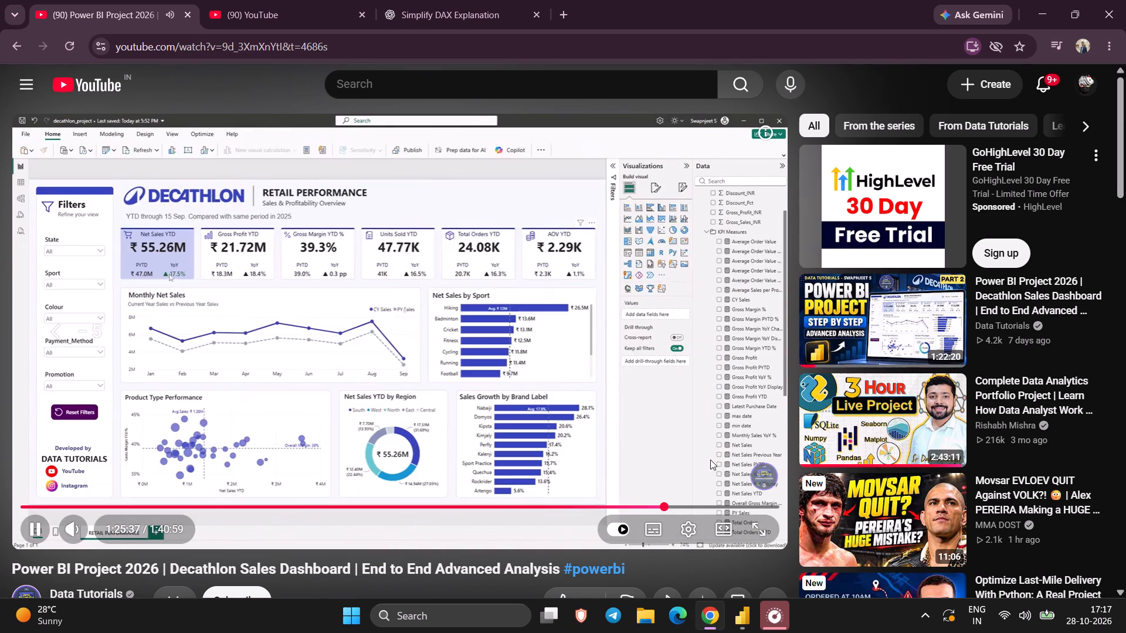
{"action": "key", "text": "space"}
{"action": "key", "text": "Left"}
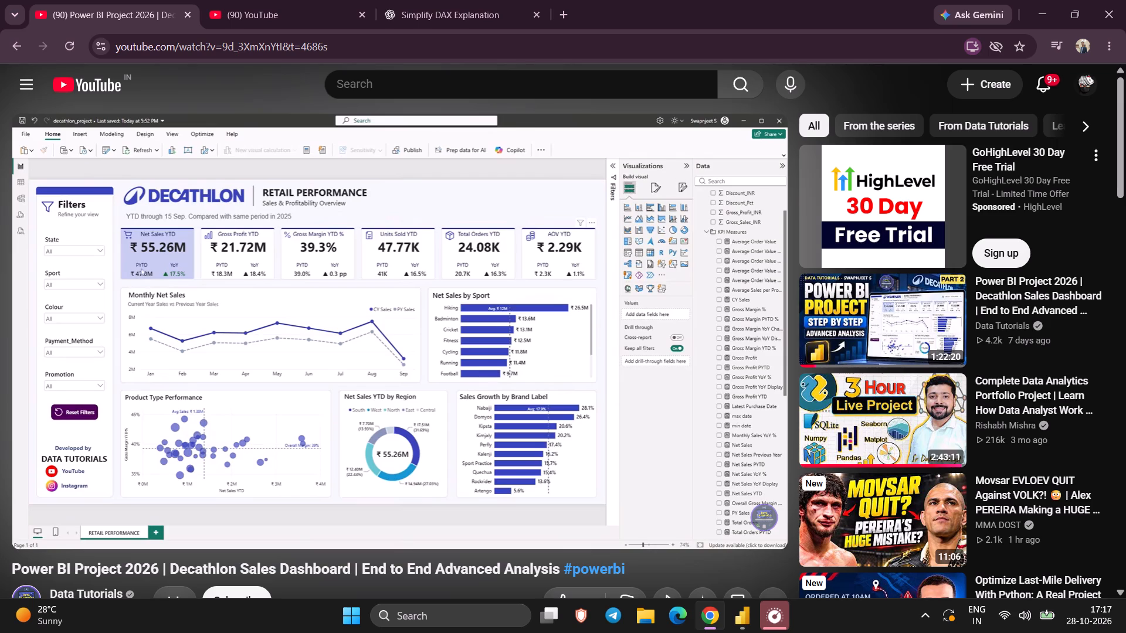
{"action": "key", "text": "space"}
{"action": "key", "text": "space"}
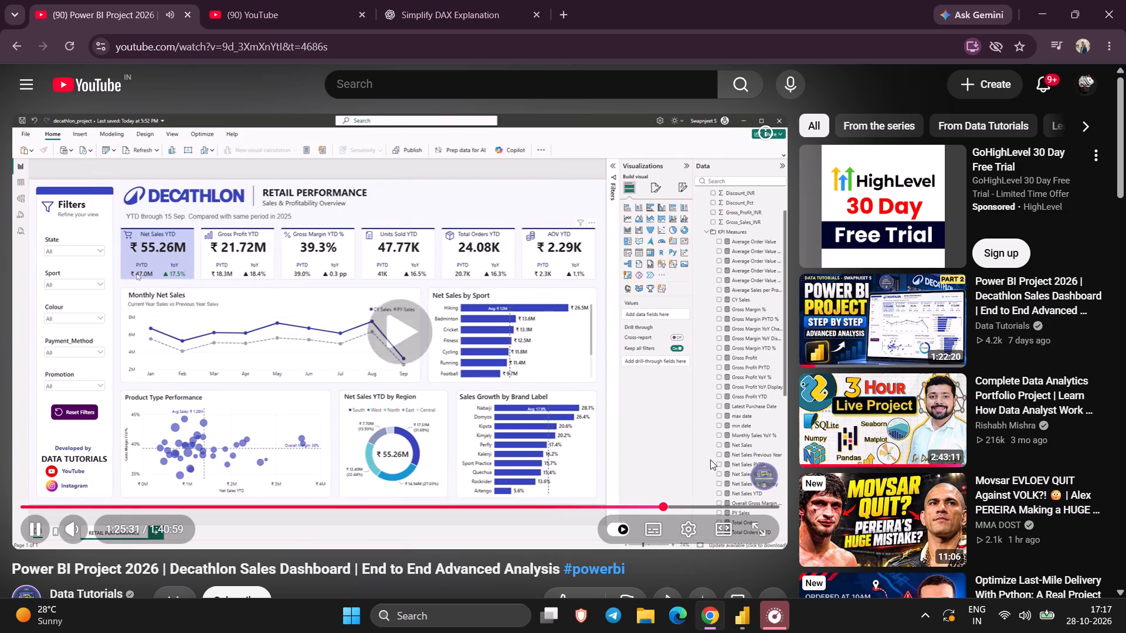
{"action": "key", "text": "space"}
{"action": "key", "text": "space"}
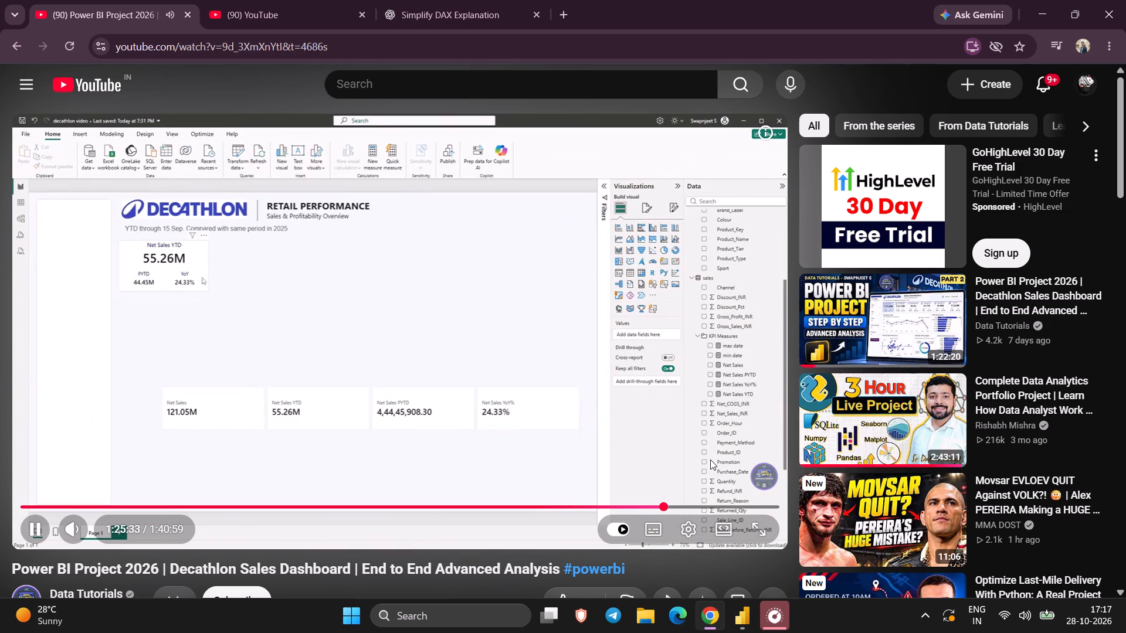
Mark the Minimum XOR Path in a Grid recommendation on the YouTube home page as not interested.
{"action": "left_click", "coordinate": [303, 0]}
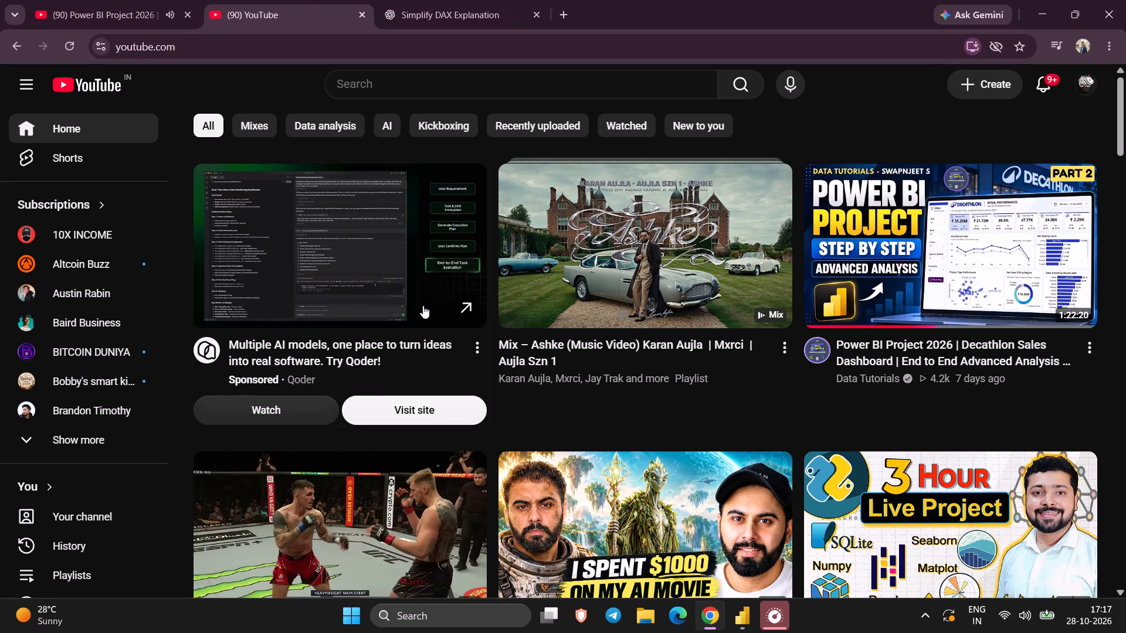
{"action": "scroll", "coordinate": [522, 386], "scroll_direction": "down", "scroll_amount": 1}
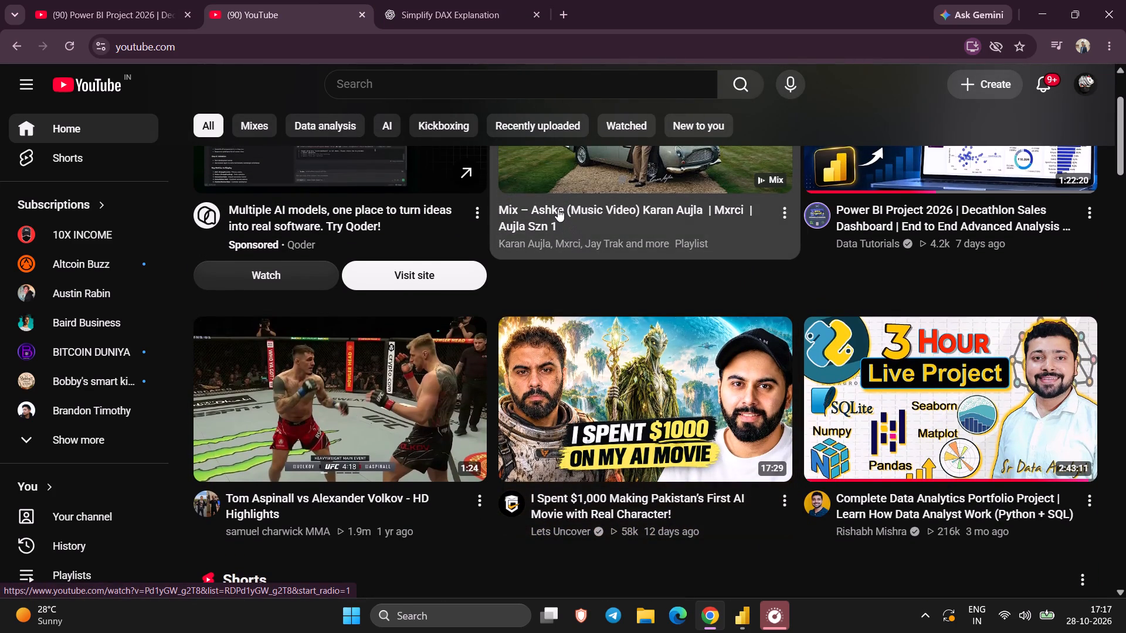
{"action": "scroll", "coordinate": [1125, 334], "scroll_direction": "down", "scroll_amount": 5}
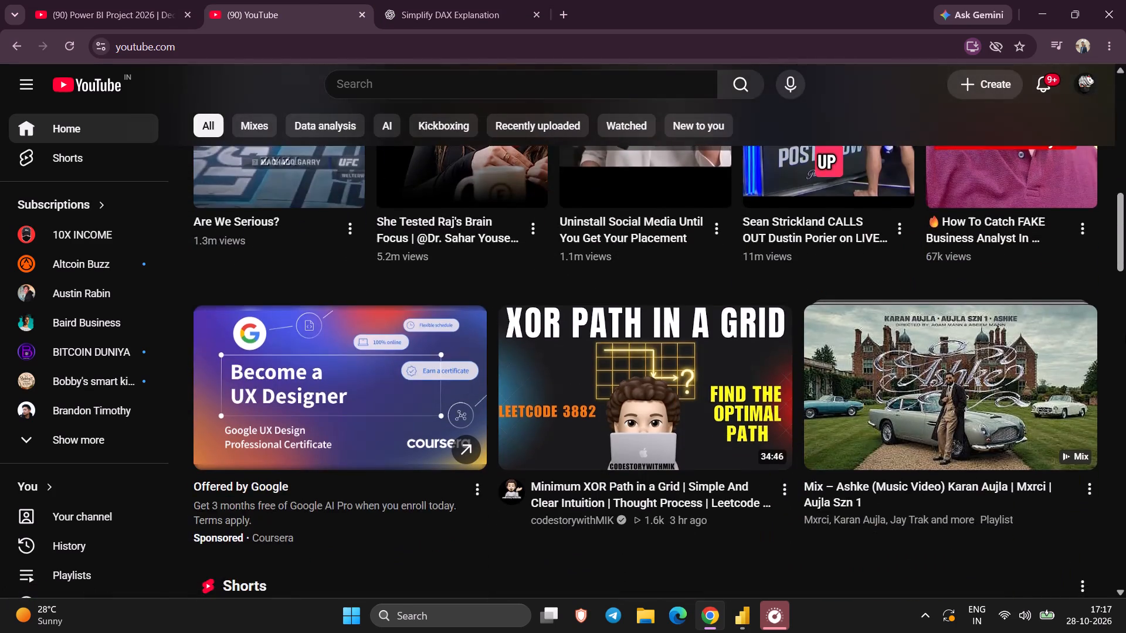
{"action": "scroll", "coordinate": [1125, 334], "scroll_direction": "down", "scroll_amount": 3}
{"action": "scroll", "coordinate": [1125, 334], "scroll_direction": "up", "scroll_amount": 1}
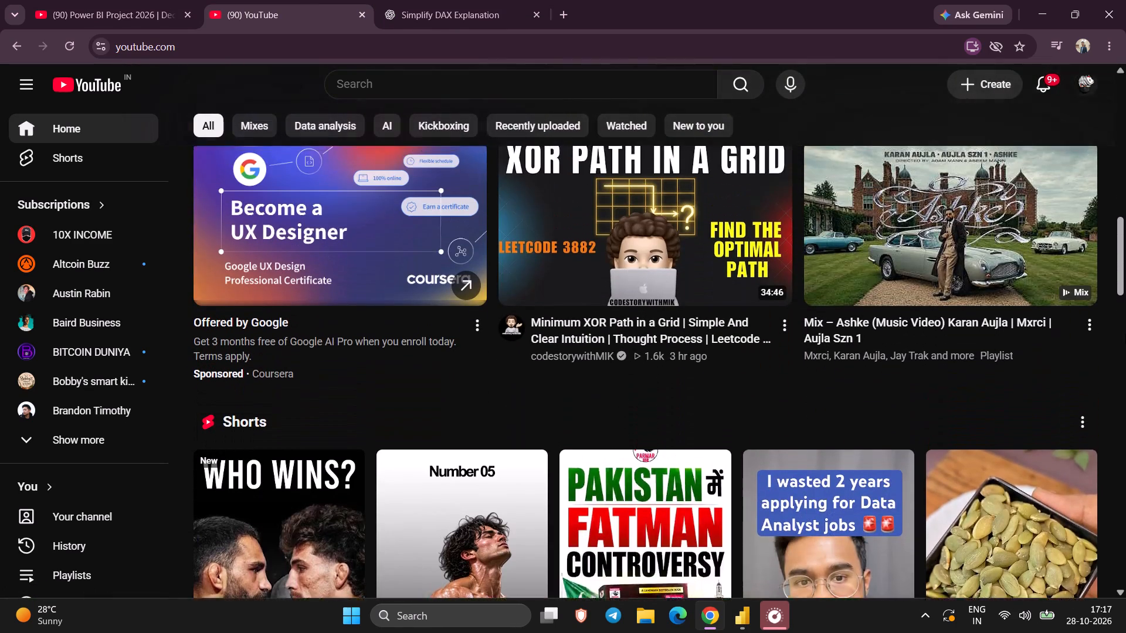
{"action": "scroll", "coordinate": [1125, 334], "scroll_direction": "up", "scroll_amount": 1}
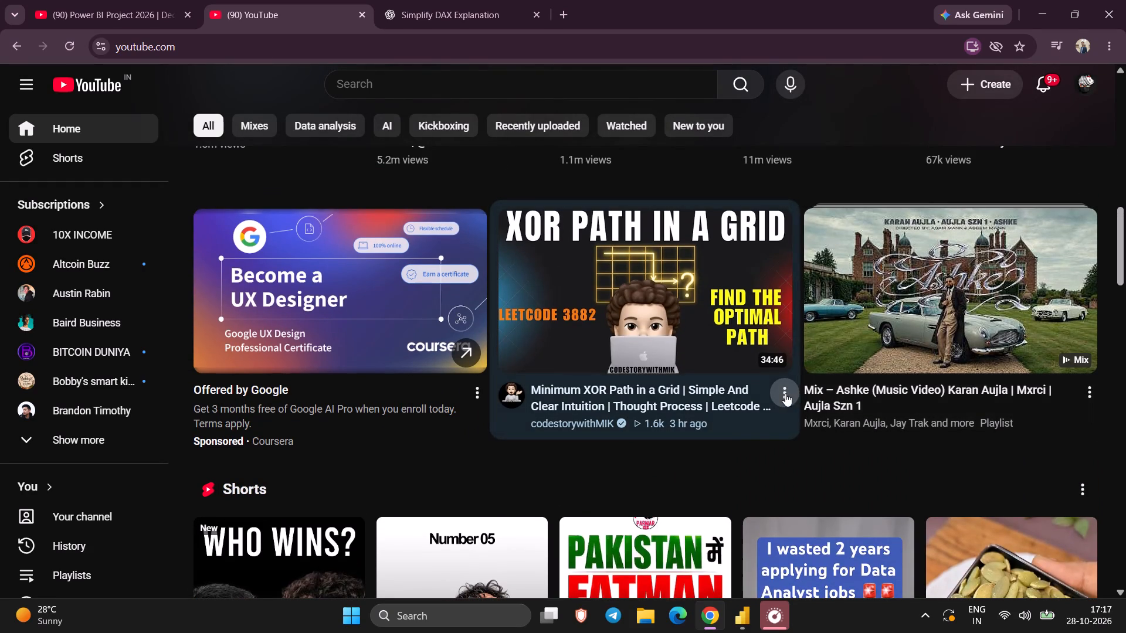
{"action": "left_click", "coordinate": [785, 393]}
{"action": "left_click", "coordinate": [808, 292]}
Save the "dbt for Data Analytics & Engineering - Full Course with 2 Projects" video from the home feed to Watch Later.
{"action": "scroll", "coordinate": [808, 292], "scroll_direction": "down", "scroll_amount": 3}
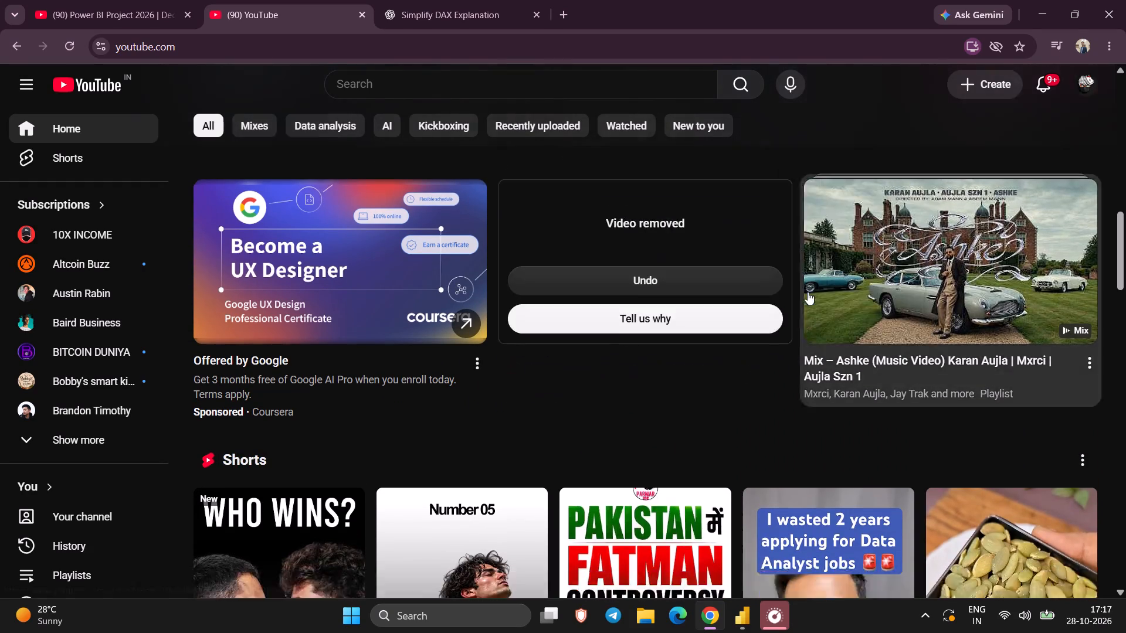
{"action": "scroll", "coordinate": [808, 292], "scroll_direction": "down", "scroll_amount": 5}
{"action": "scroll", "coordinate": [1125, 249], "scroll_direction": "down", "scroll_amount": 1}
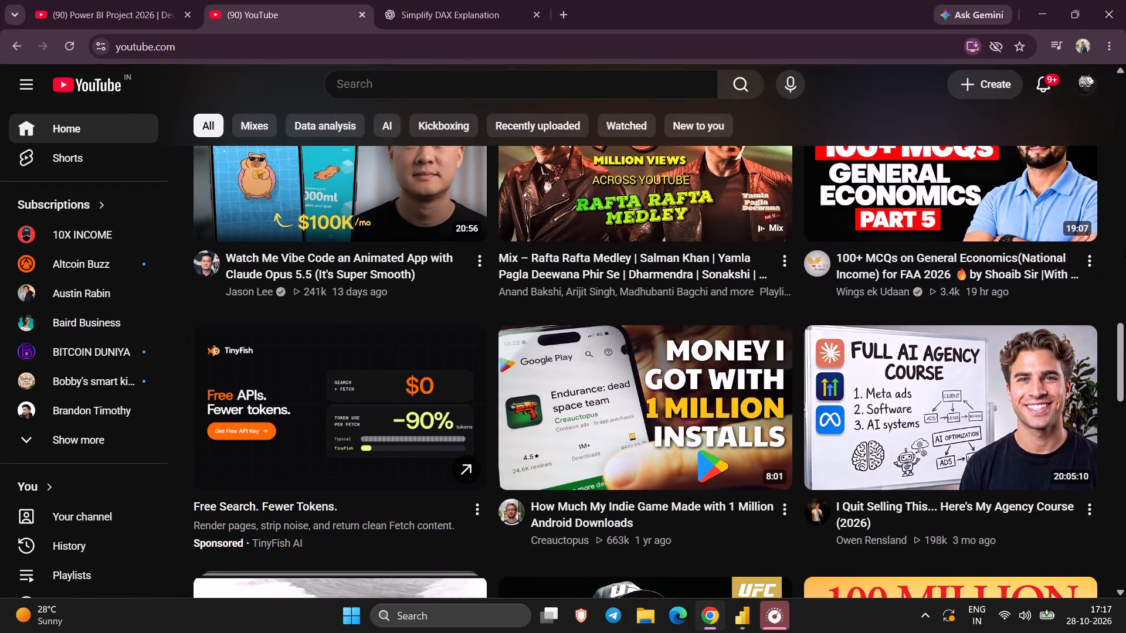
{"action": "scroll", "coordinate": [1125, 249], "scroll_direction": "down", "scroll_amount": 5}
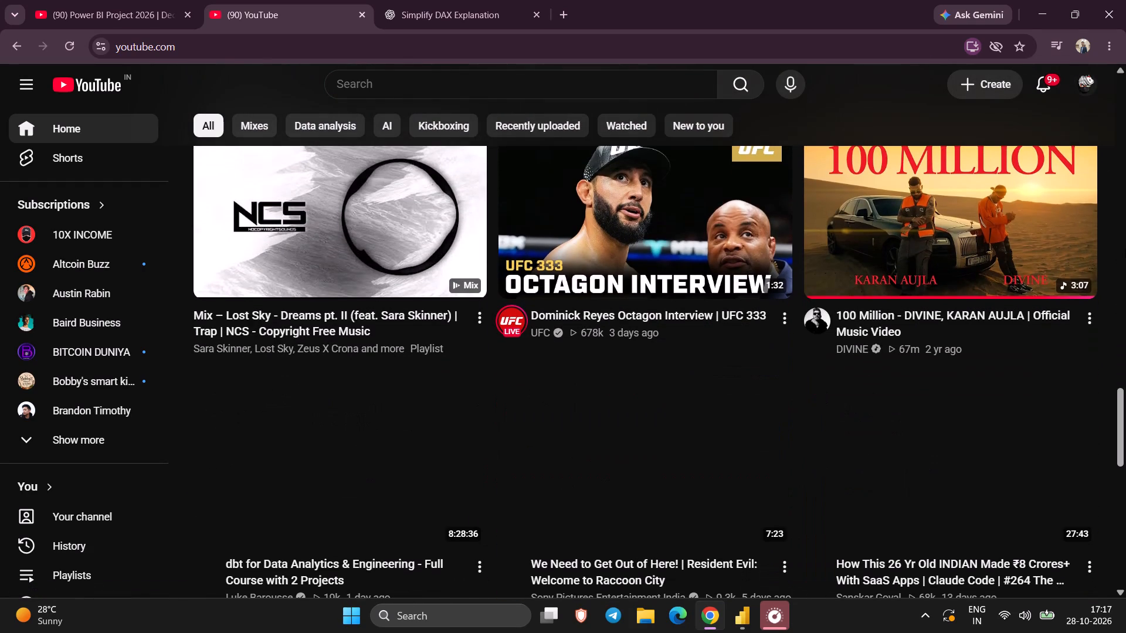
{"action": "scroll", "coordinate": [1125, 249], "scroll_direction": "down", "scroll_amount": 1}
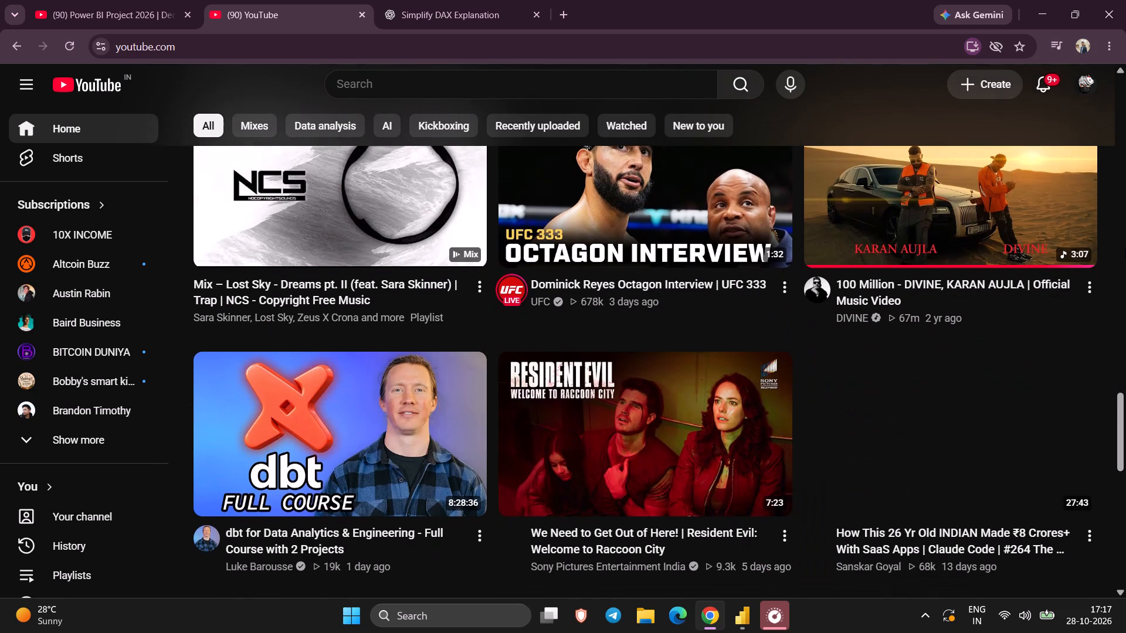
{"action": "scroll", "coordinate": [1125, 249], "scroll_direction": "down", "scroll_amount": 1}
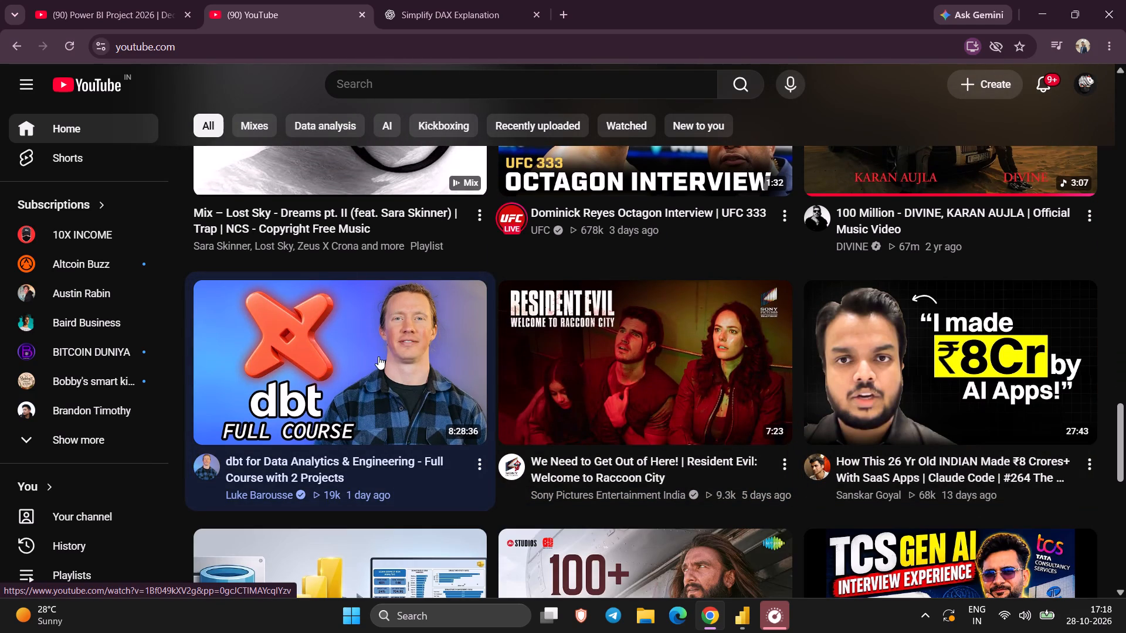
{"action": "left_click", "coordinate": [1088, 462]}
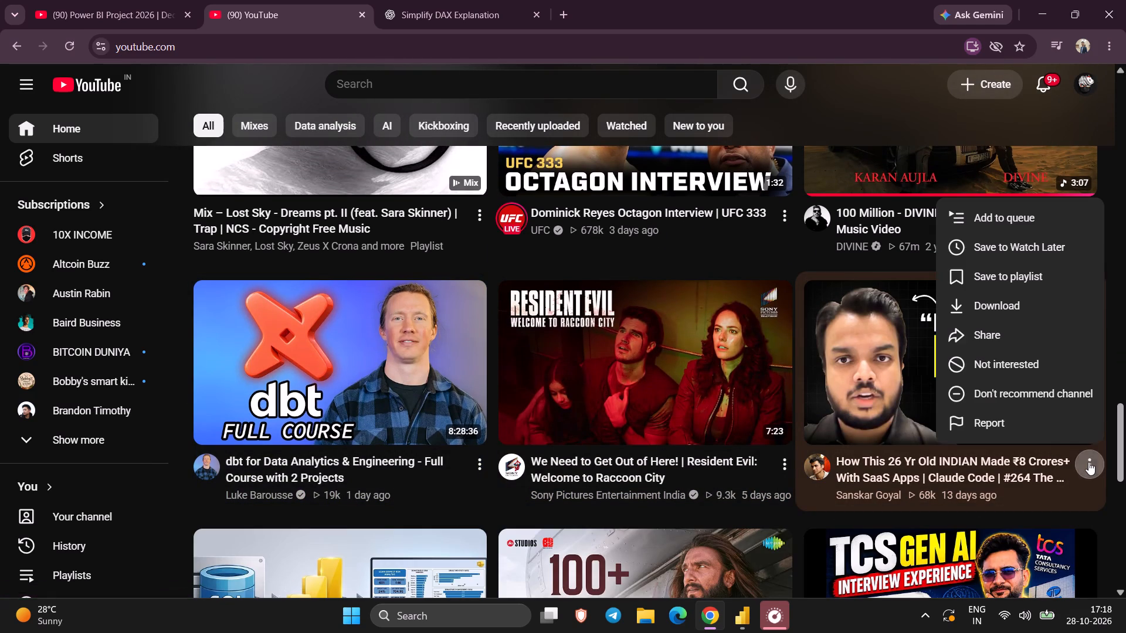
{"action": "left_click", "coordinate": [1088, 462]}
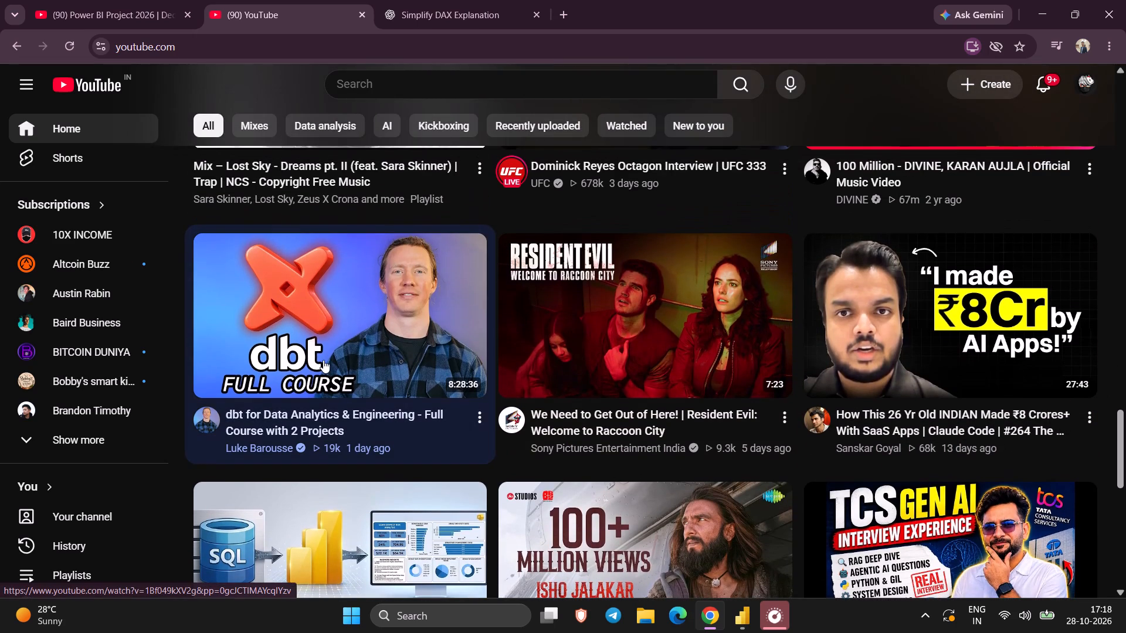
{"action": "left_click", "coordinate": [479, 420]}
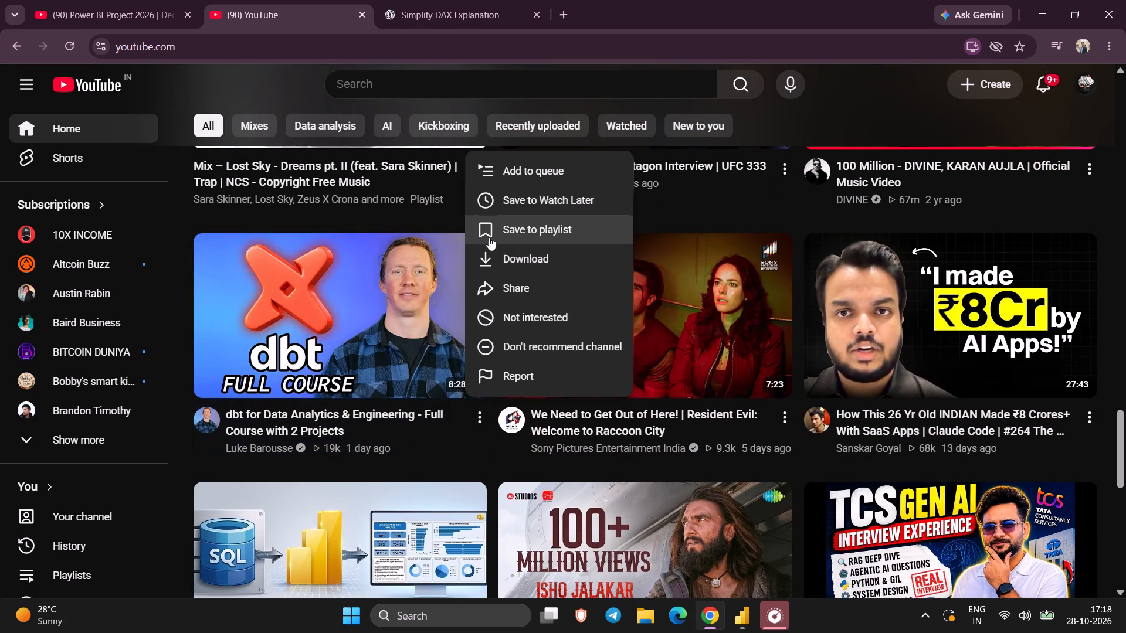
{"action": "left_click", "coordinate": [526, 205]}
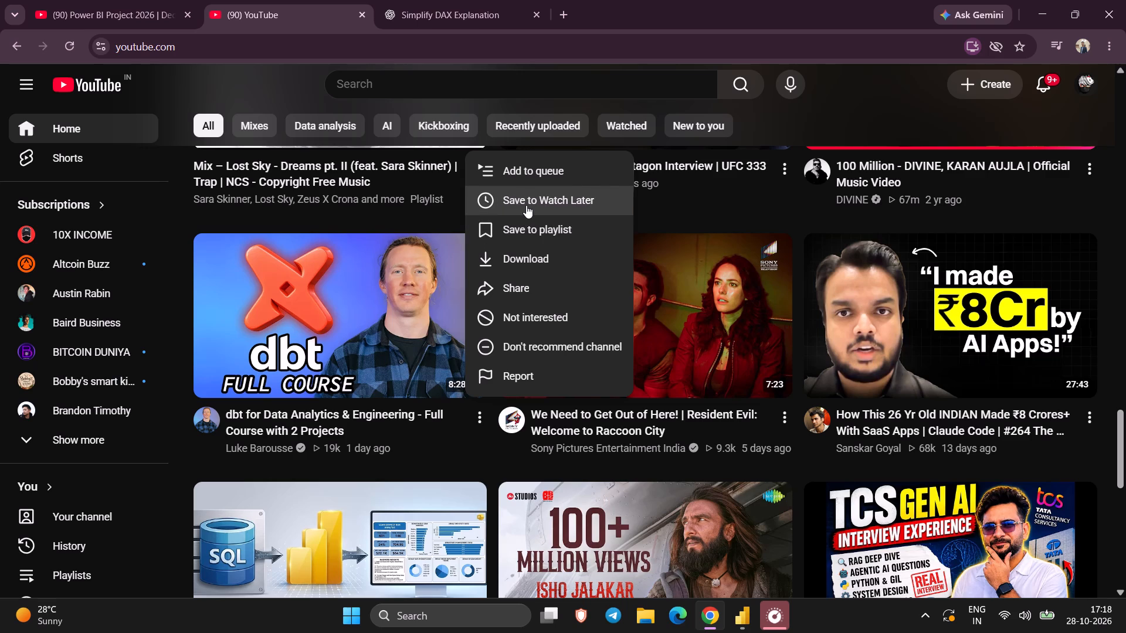
Browse the home feed and save the video "The Easiest Way to Create UGC Ads in Minutes (FOR FREE)" to Watch Later.
{"action": "scroll", "coordinate": [545, 387], "scroll_direction": "up", "scroll_amount": 3}
{"action": "scroll", "coordinate": [545, 387], "scroll_direction": "right", "scroll_amount": 2}
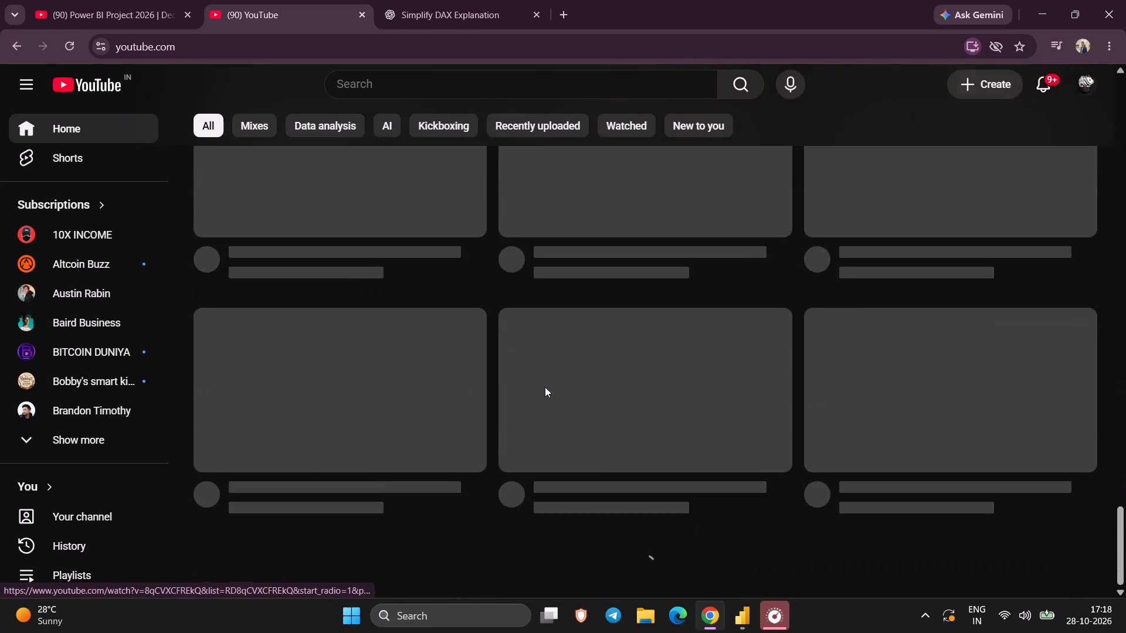
{"action": "scroll", "coordinate": [545, 387], "scroll_direction": "up", "scroll_amount": 1}
{"action": "scroll", "coordinate": [545, 387], "scroll_direction": "down", "scroll_amount": 6}
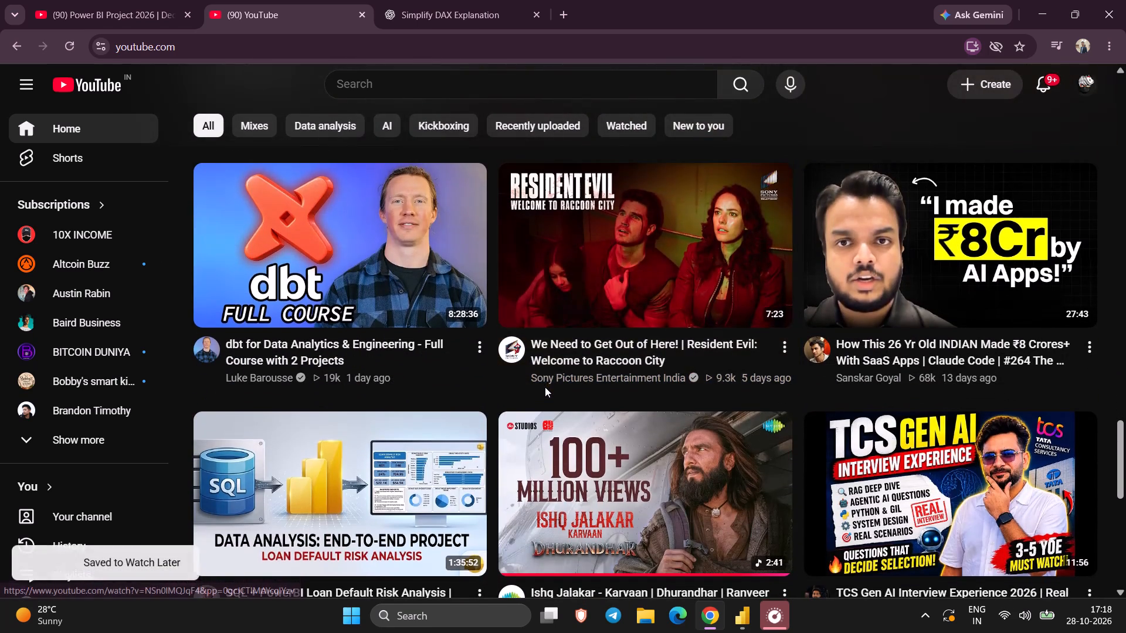
{"action": "scroll", "coordinate": [545, 387], "scroll_direction": "down", "scroll_amount": 5}
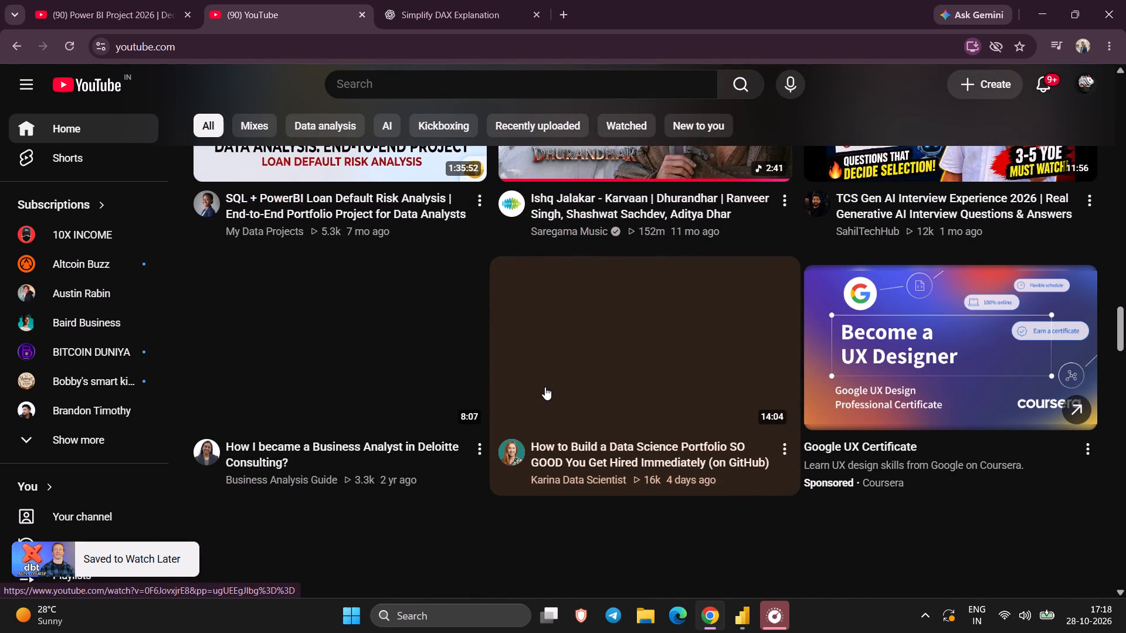
{"action": "scroll", "coordinate": [545, 387], "scroll_direction": "down", "scroll_amount": 2}
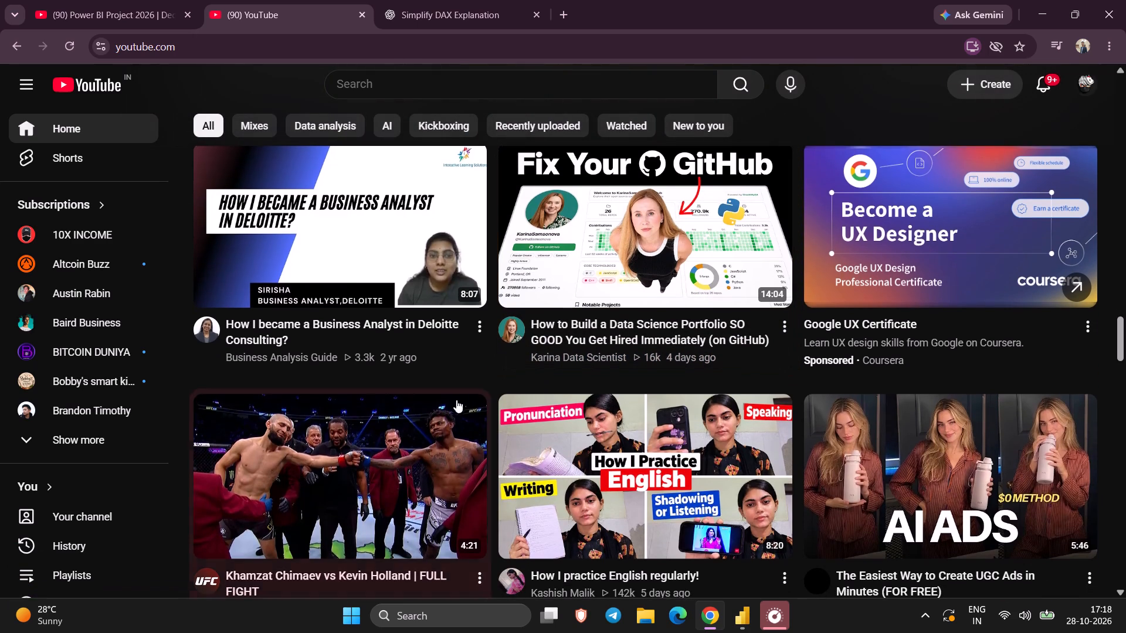
{"action": "scroll", "coordinate": [471, 345], "scroll_direction": "down", "scroll_amount": 1}
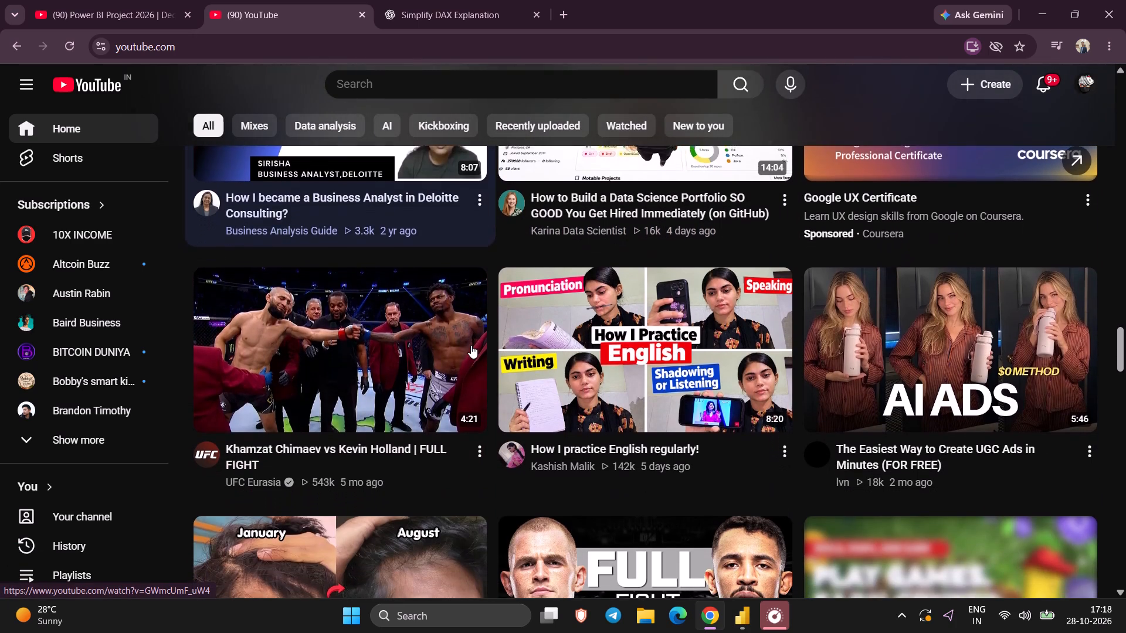
{"action": "scroll", "coordinate": [471, 345], "scroll_direction": "down", "scroll_amount": 2}
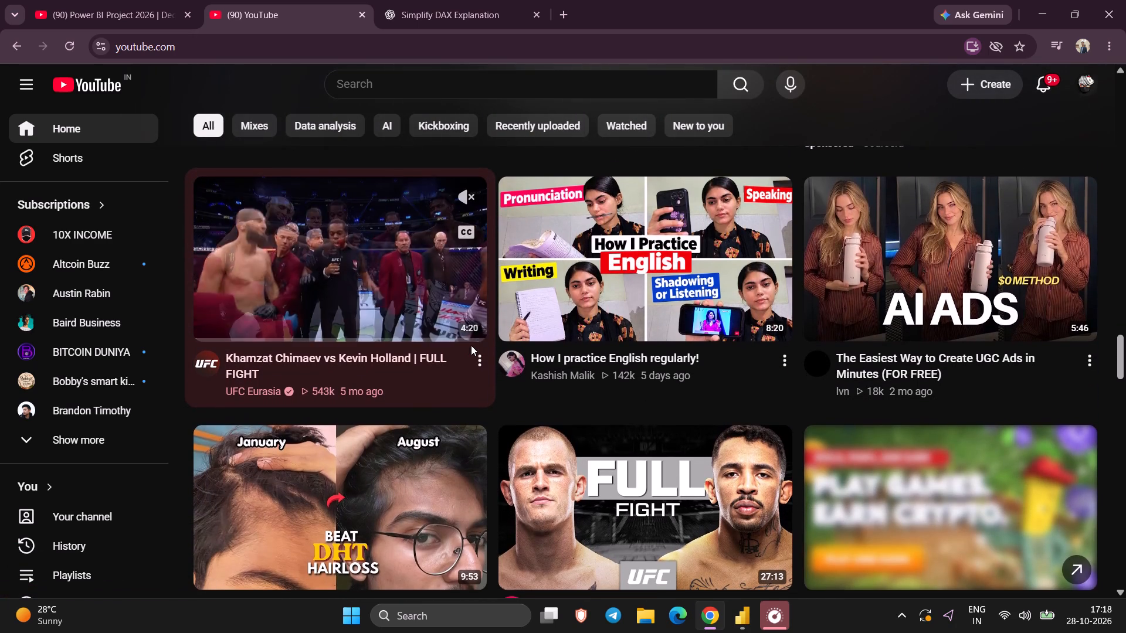
{"action": "scroll", "coordinate": [471, 345], "scroll_direction": "down", "scroll_amount": 1}
{"action": "left_click", "coordinate": [1088, 356]}
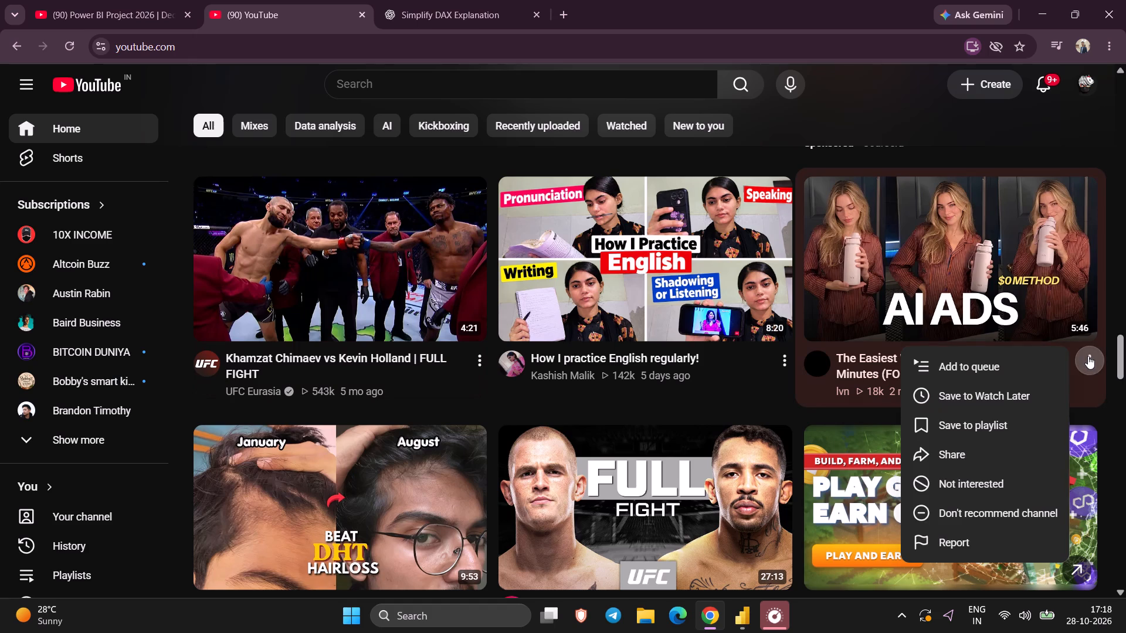
{"action": "left_click", "coordinate": [1008, 393]}
Save the "Supply Chain Management Report - Power BI Dashboard for SCMs - Tutorial Part 1" video from Explore more topics to Watch Later.
{"action": "scroll", "coordinate": [1008, 393], "scroll_direction": "down", "scroll_amount": 3}
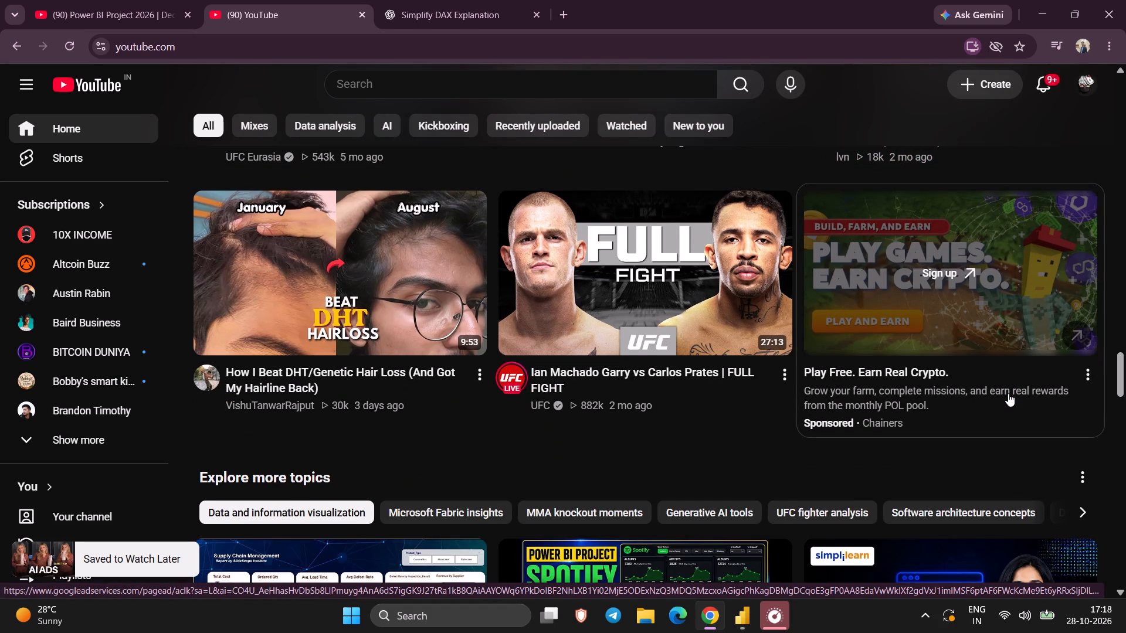
{"action": "scroll", "coordinate": [1008, 393], "scroll_direction": "down", "scroll_amount": 5}
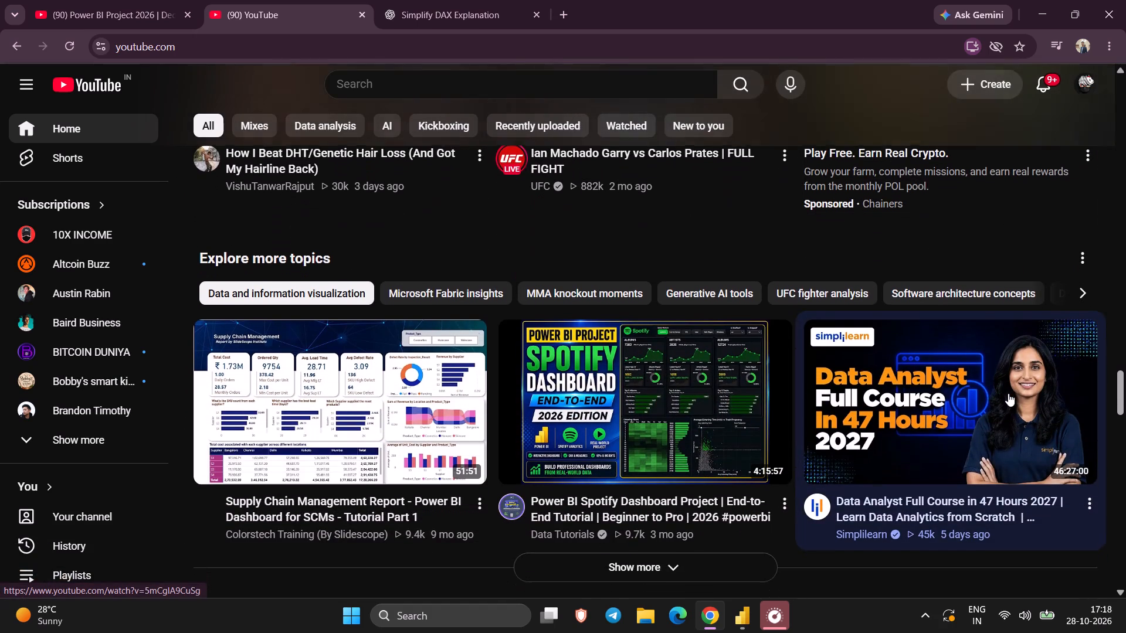
{"action": "scroll", "coordinate": [1008, 393], "scroll_direction": "down", "scroll_amount": 1}
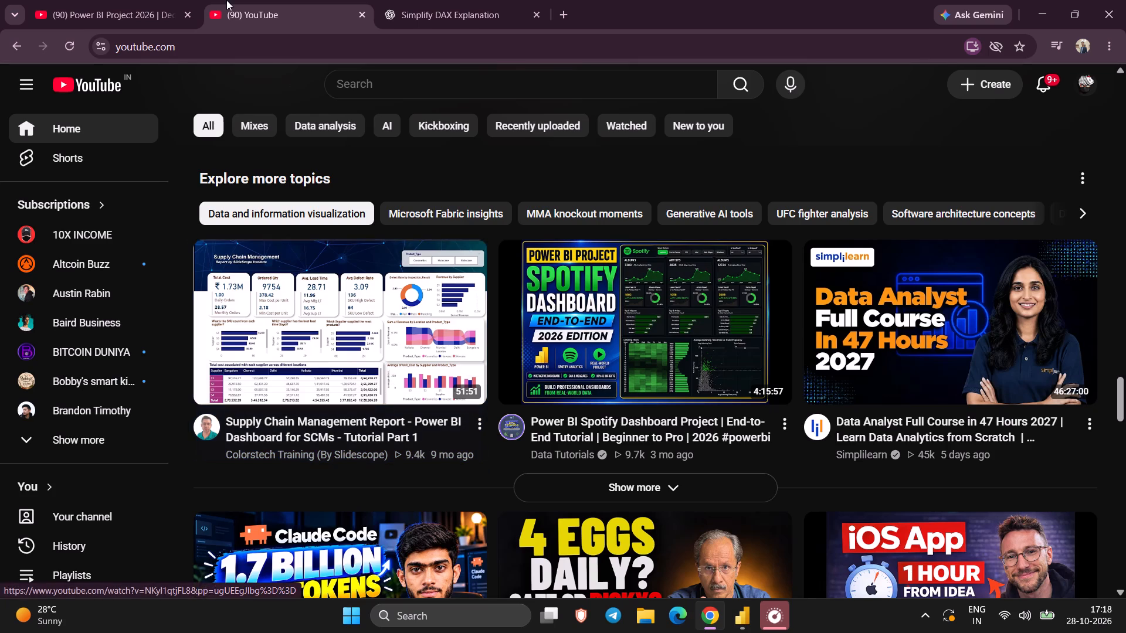
{"action": "left_click", "coordinate": [480, 417]}
{"action": "left_click", "coordinate": [500, 205]}
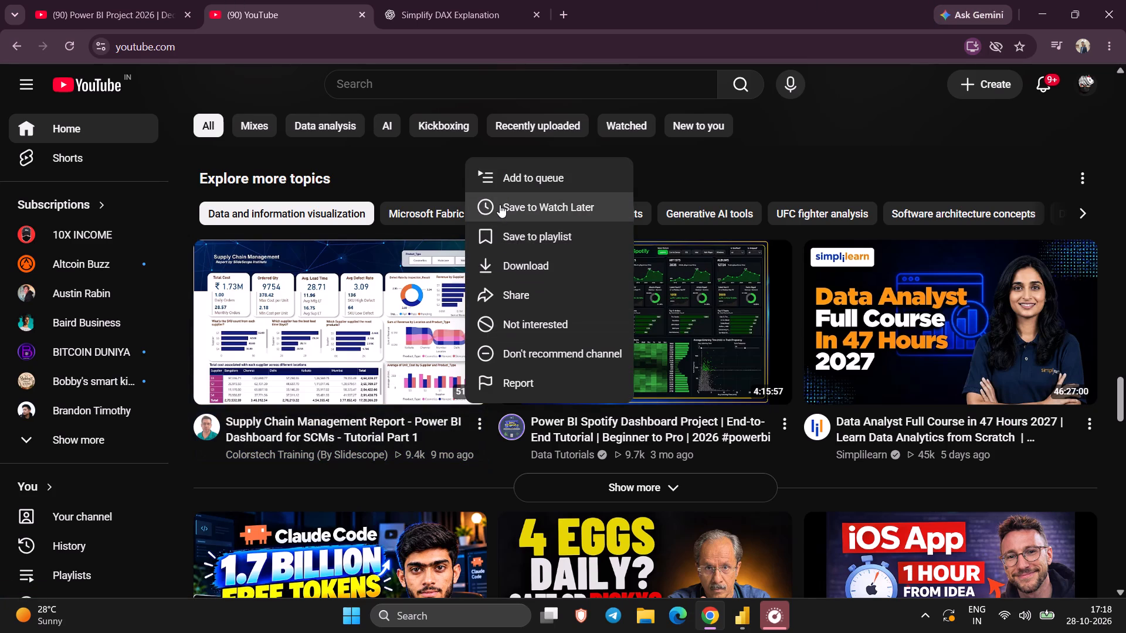
{"action": "scroll", "coordinate": [806, 405], "scroll_direction": "down", "scroll_amount": 5}
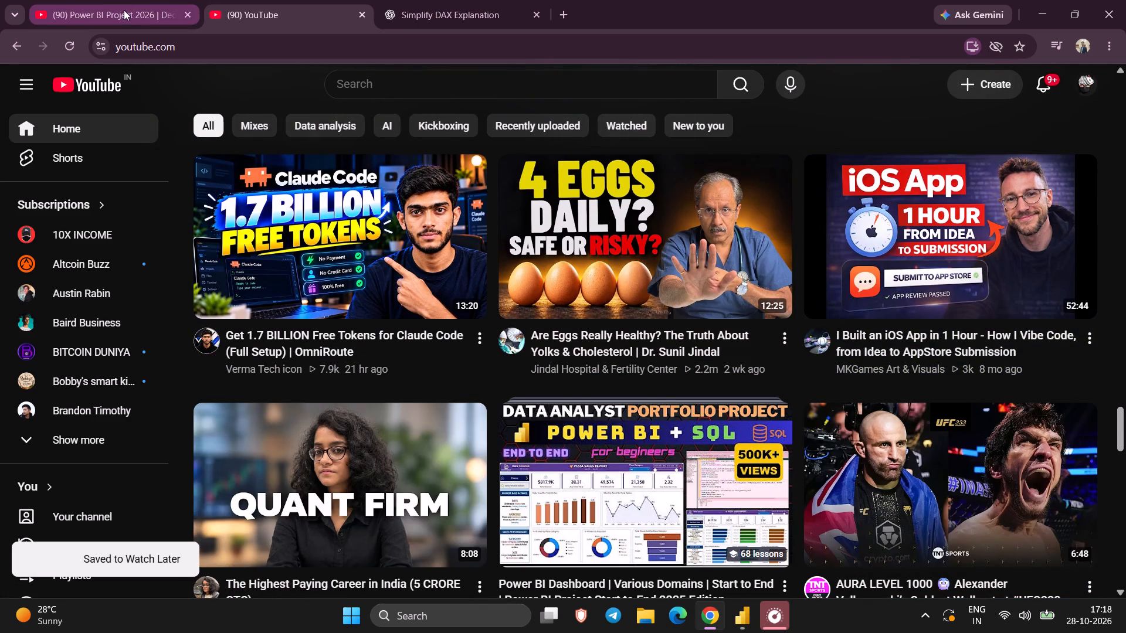
Return to the Decathlon tutorial video and watch, with pauses, the Net Sales YTD card comparison through to the Net Sales PYTD measure's formatting.
{"action": "left_click", "coordinate": [107, 0]}
{"action": "left_click", "coordinate": [318, 306]}
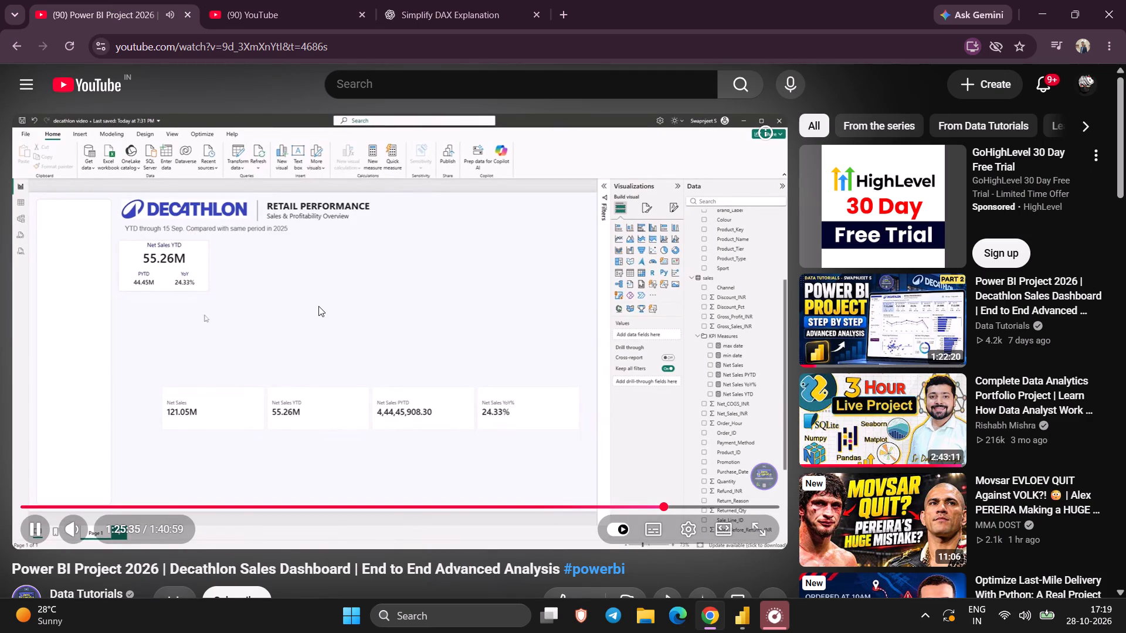
{"action": "key", "text": "space"}
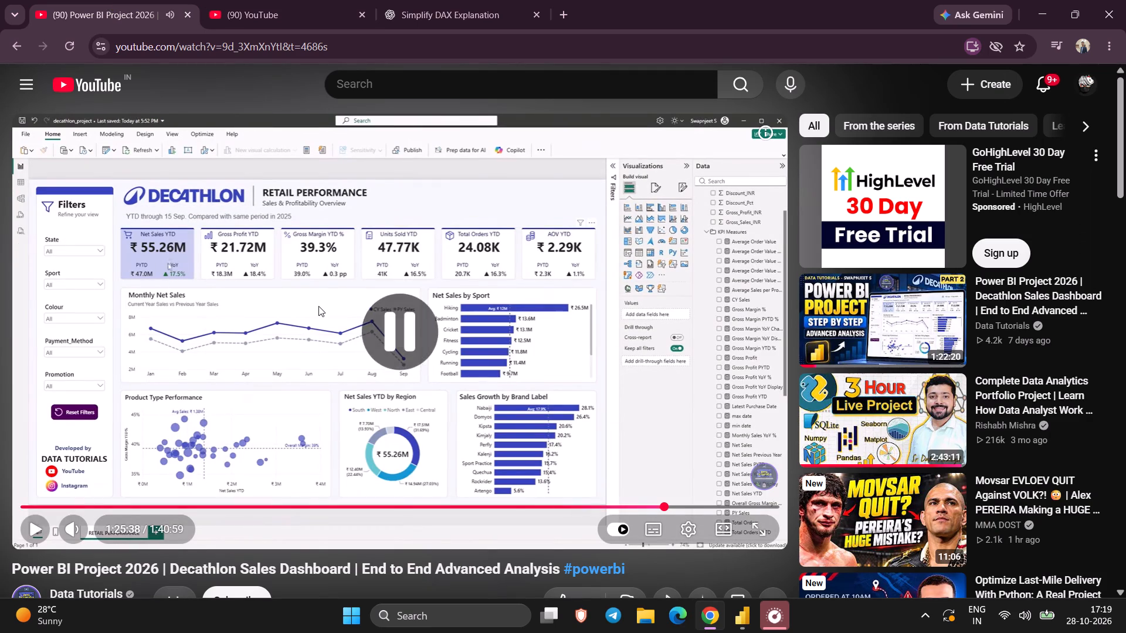
{"action": "key", "text": "space"}
{"action": "key", "text": "space"}
{"action": "key", "text": "space"}
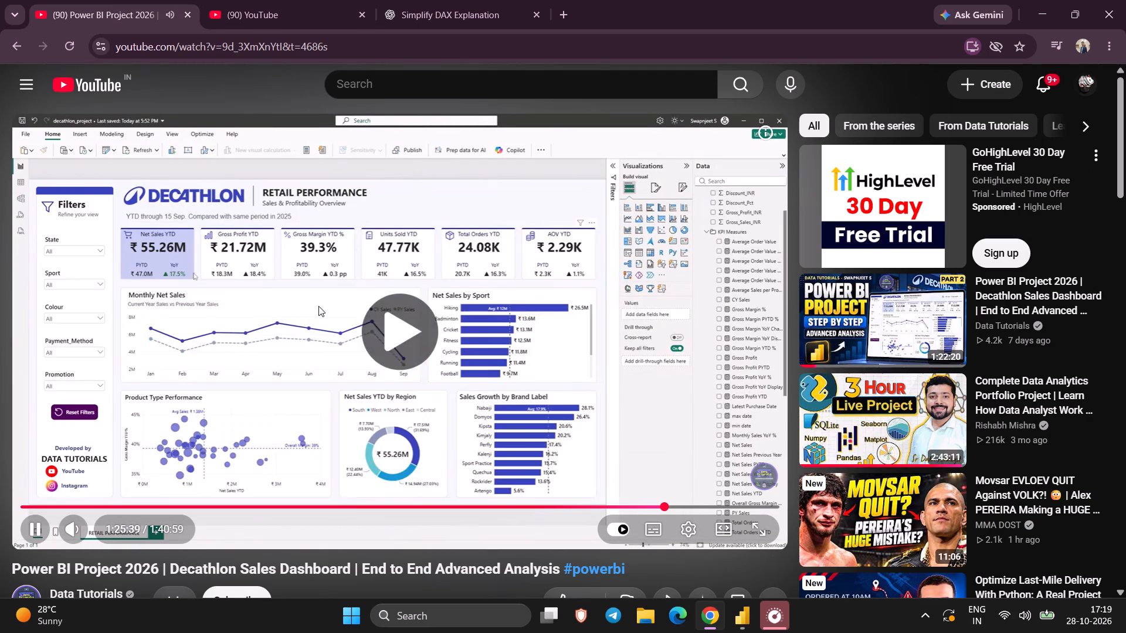
{"action": "key", "text": "space"}
{"action": "key", "text": "space"}
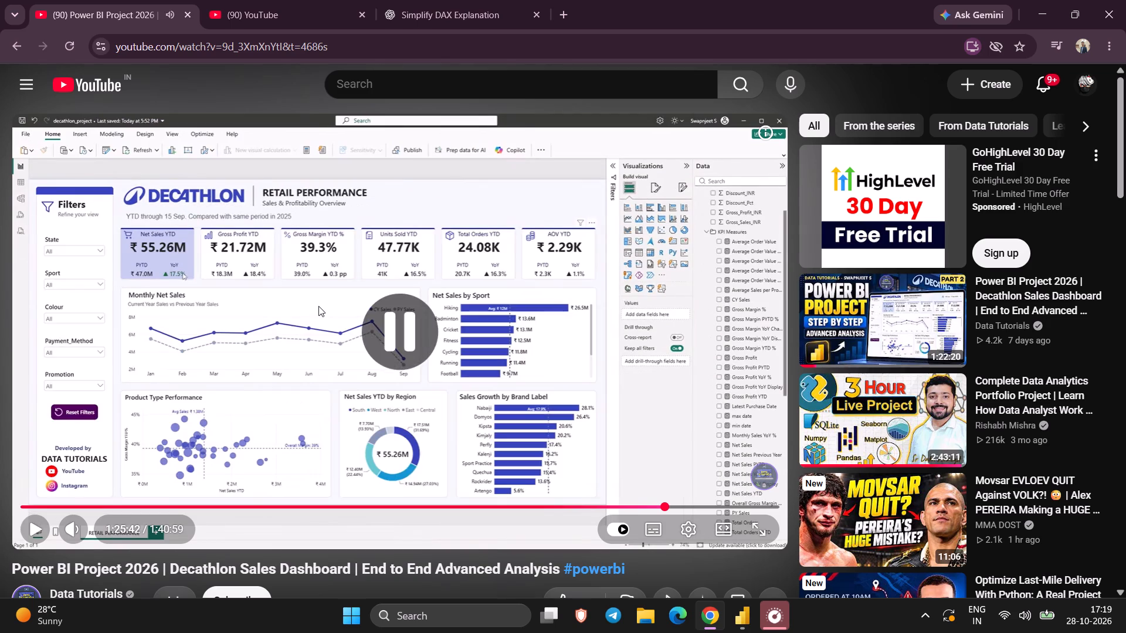
{"action": "key", "text": "space"}
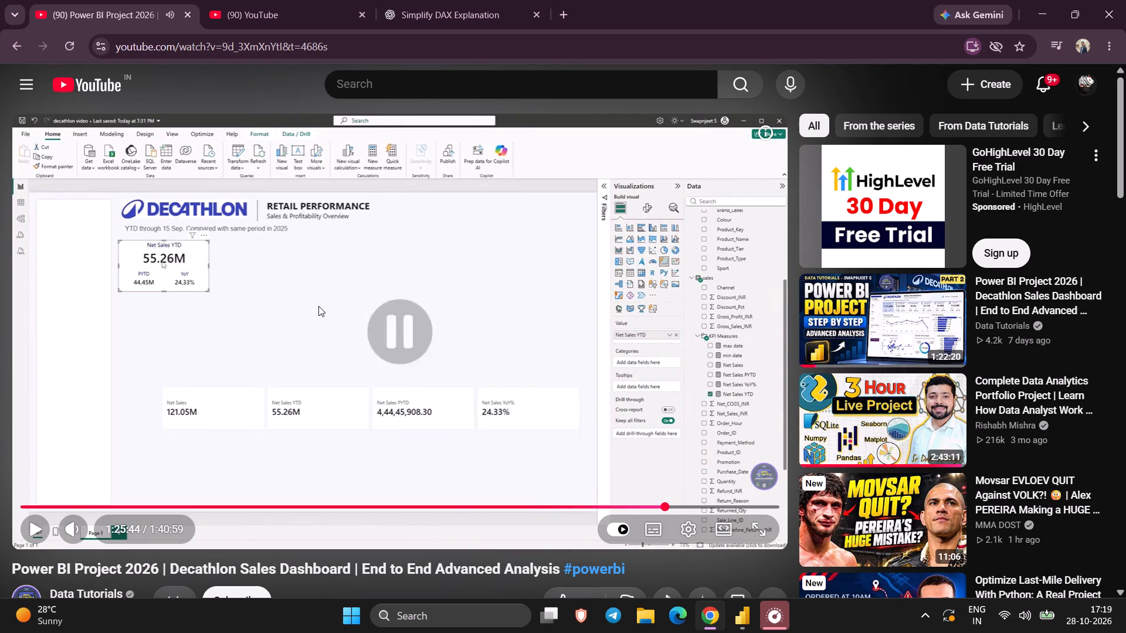
{"action": "key", "text": "space"}
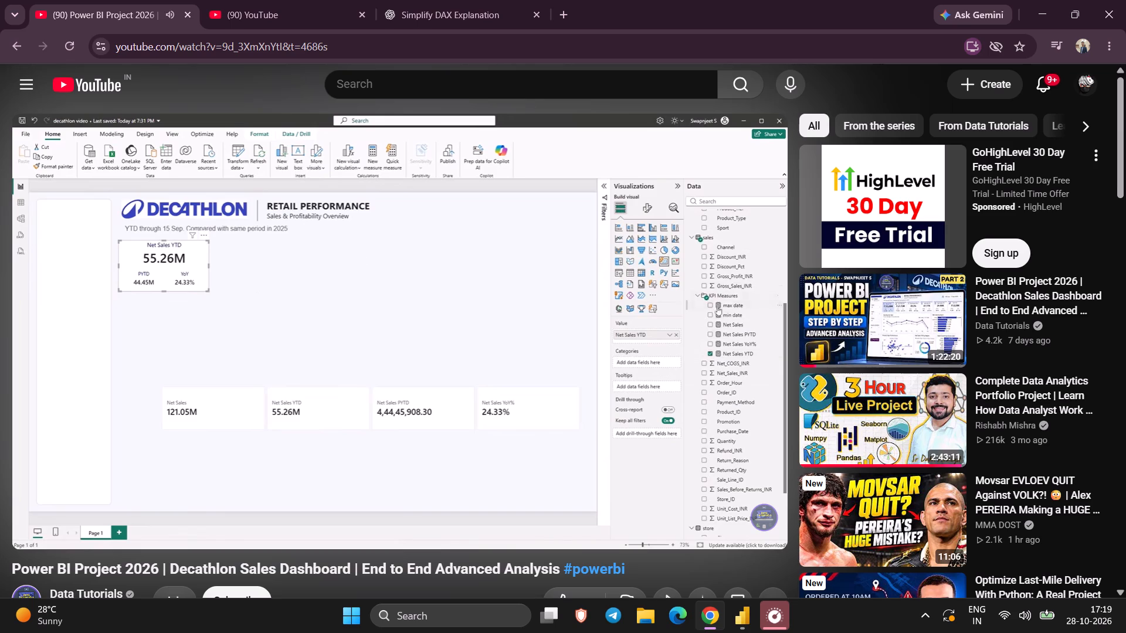
{"action": "key", "text": "space"}
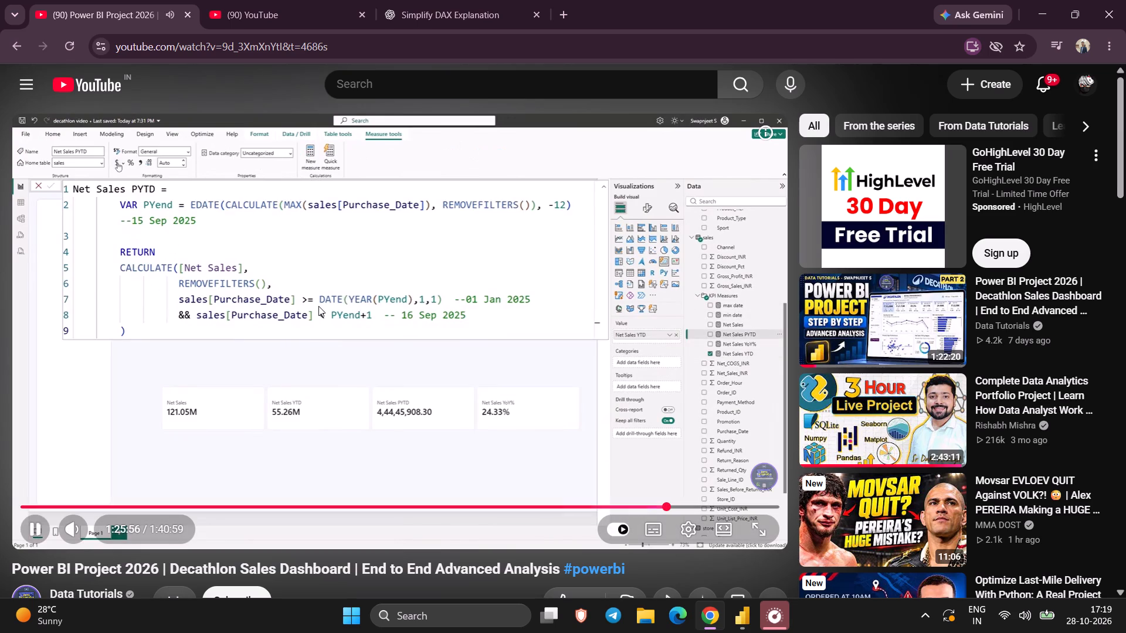
Switch to Power BI Desktop, open the report view, and move the four-value Net Sales card visual lower on Page 1.
{"action": "left_click", "coordinate": [745, 622]}
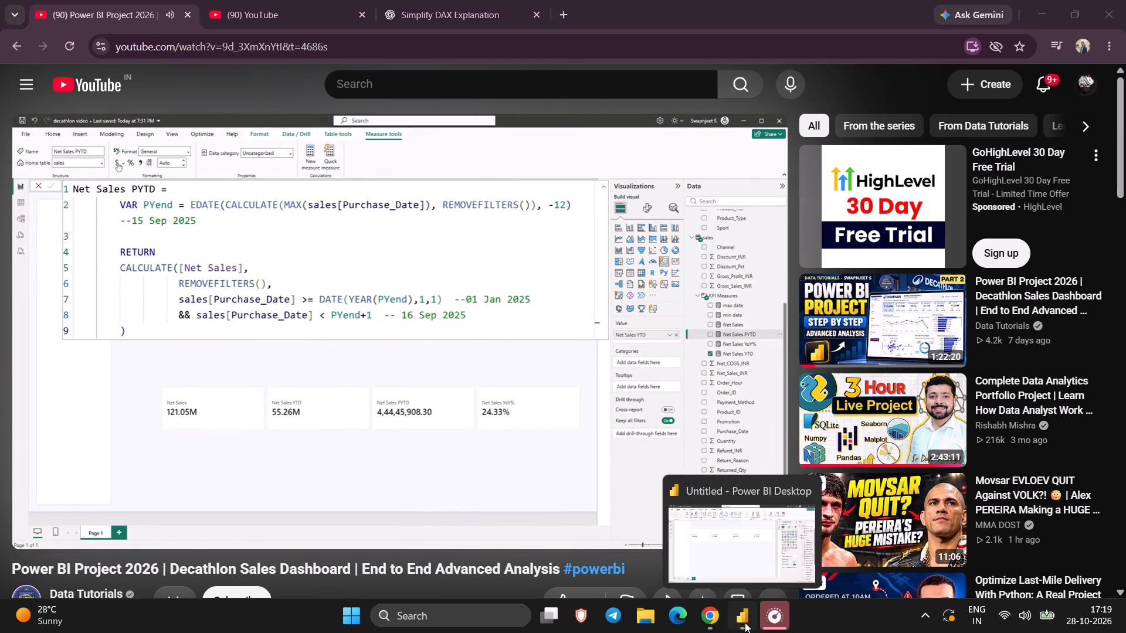
{"action": "left_click", "coordinate": [15, 182]}
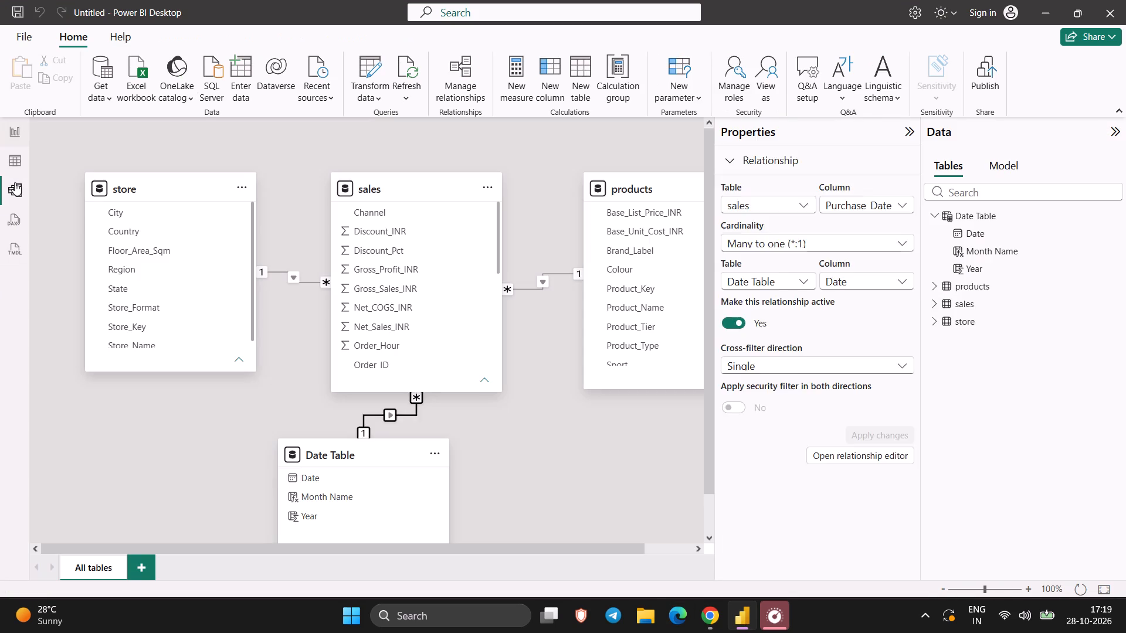
{"action": "left_click", "coordinate": [13, 165]}
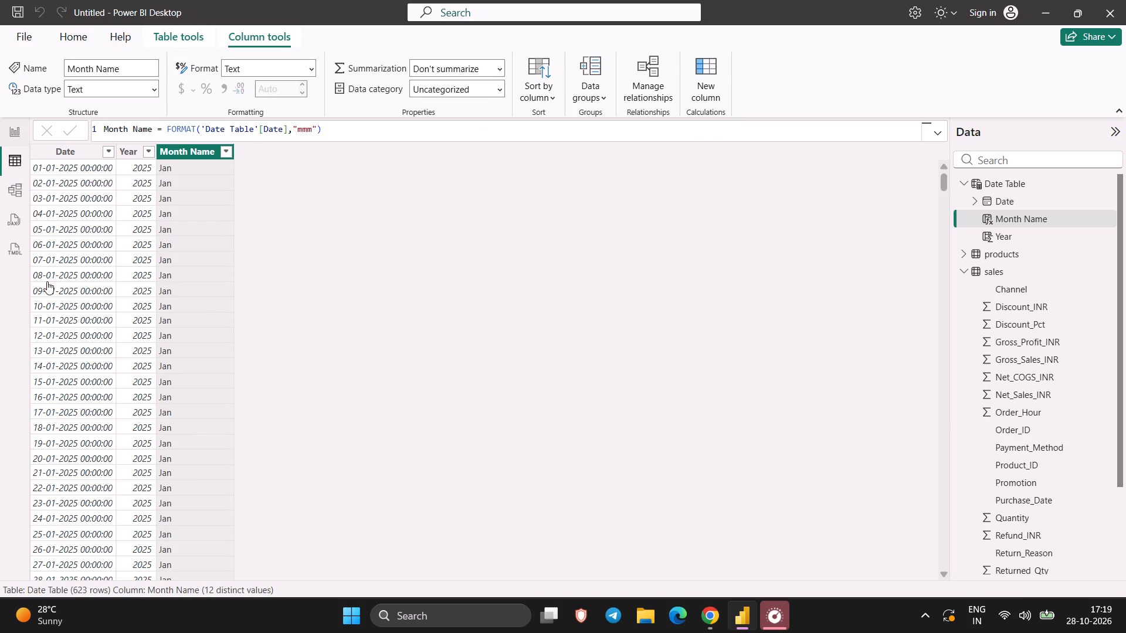
{"action": "left_click", "coordinate": [11, 126]}
{"action": "left_click_drag", "start_coordinate": [564, 260], "coordinate": [552, 270]}
{"action": "left_click_drag", "start_coordinate": [552, 270], "coordinate": [558, 382]}
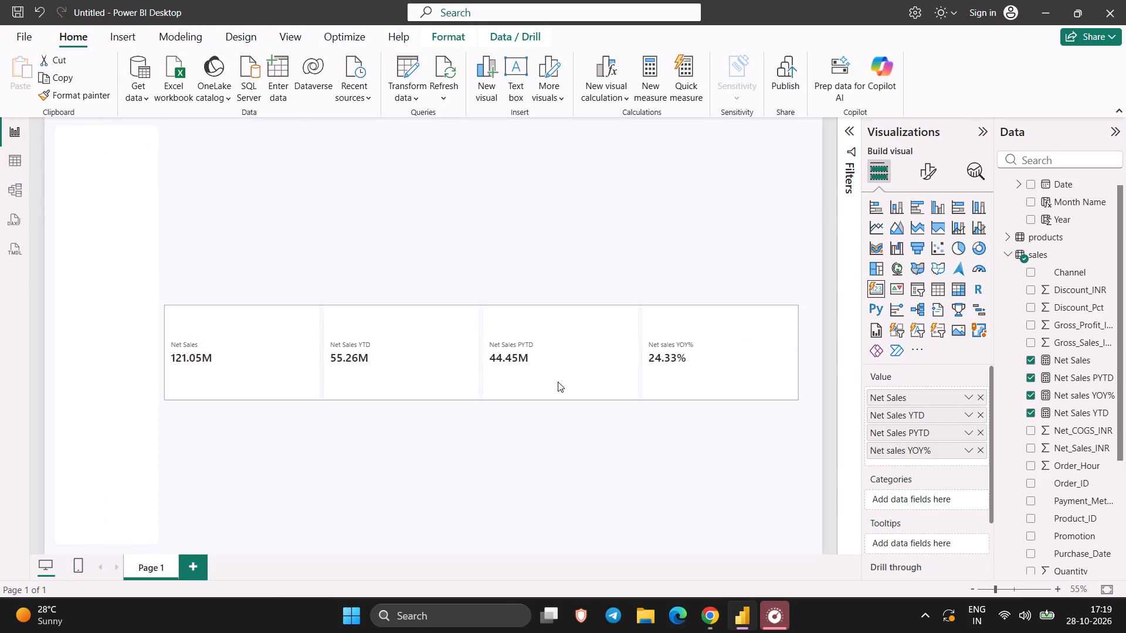
{"action": "left_click_drag", "start_coordinate": [558, 382], "coordinate": [559, 406]}
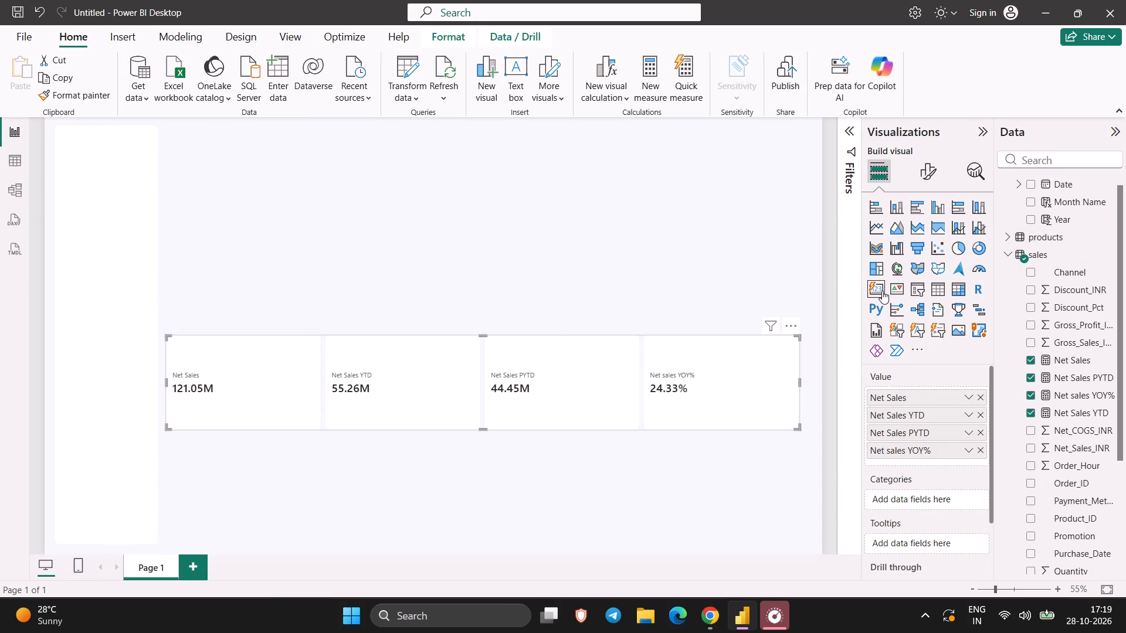
Add a separate blank card visual to Page 1, leaving the four-value Net Sales card visual unselected.
{"action": "left_click", "coordinate": [881, 290]}
{"action": "left_click_drag", "start_coordinate": [876, 286], "coordinate": [401, 205]}
{"action": "left_click", "coordinate": [616, 251]}
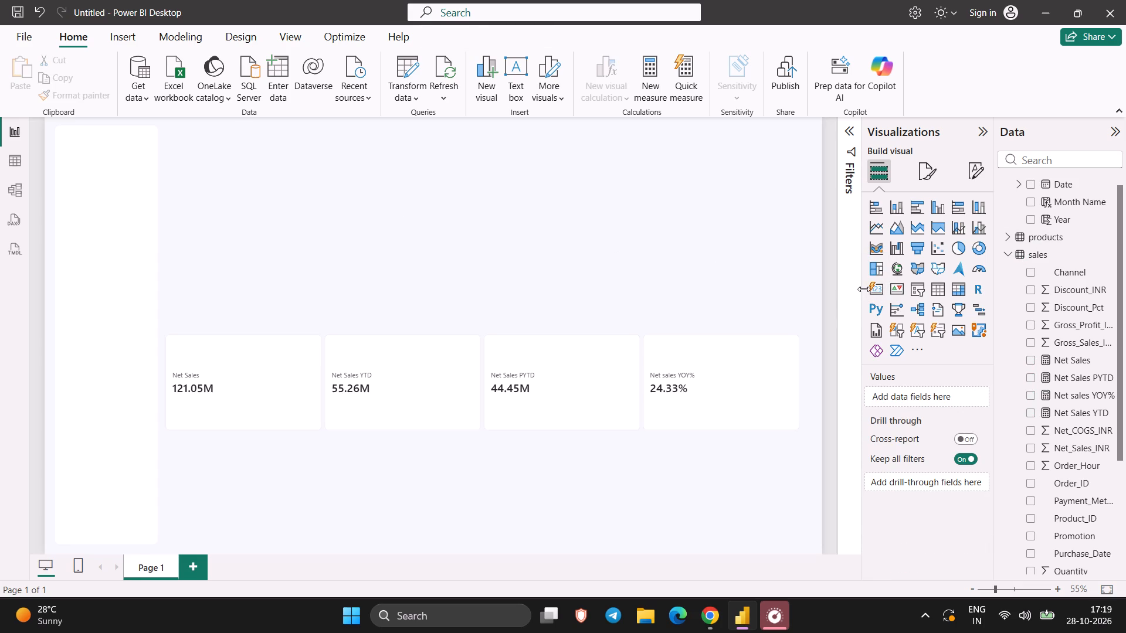
{"action": "left_click_drag", "start_coordinate": [874, 288], "coordinate": [554, 228]}
{"action": "left_click", "coordinate": [874, 288]}
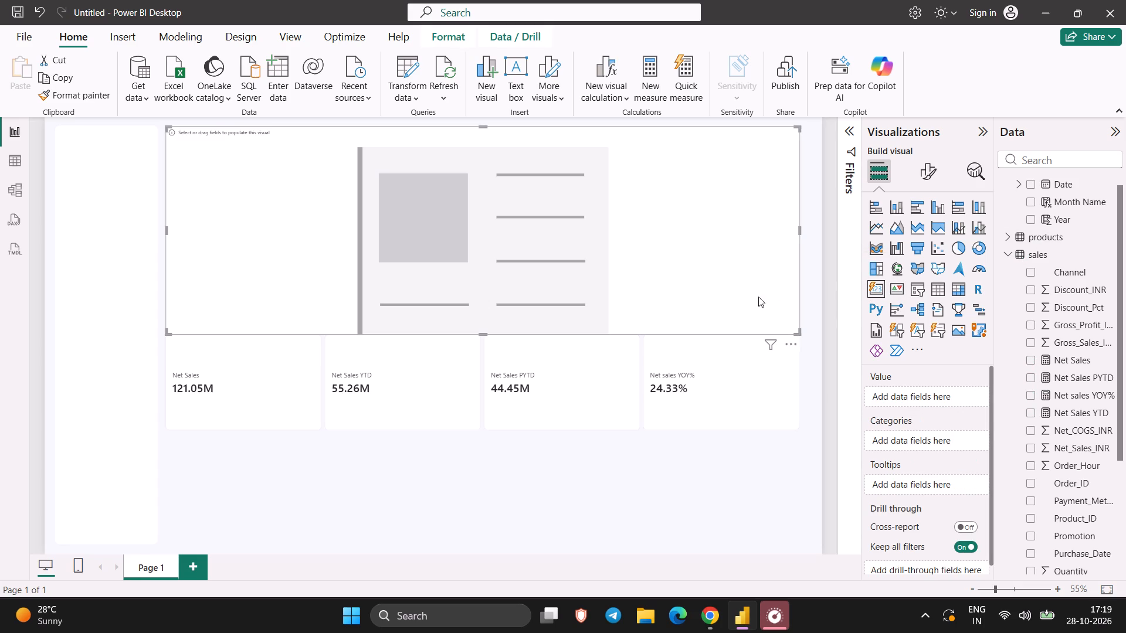
Shrink the blank card to roughly one KPI card's size and place it above the Net Sales card, aligning their left edges.
{"action": "left_click_drag", "start_coordinate": [800, 330], "coordinate": [381, 207]}
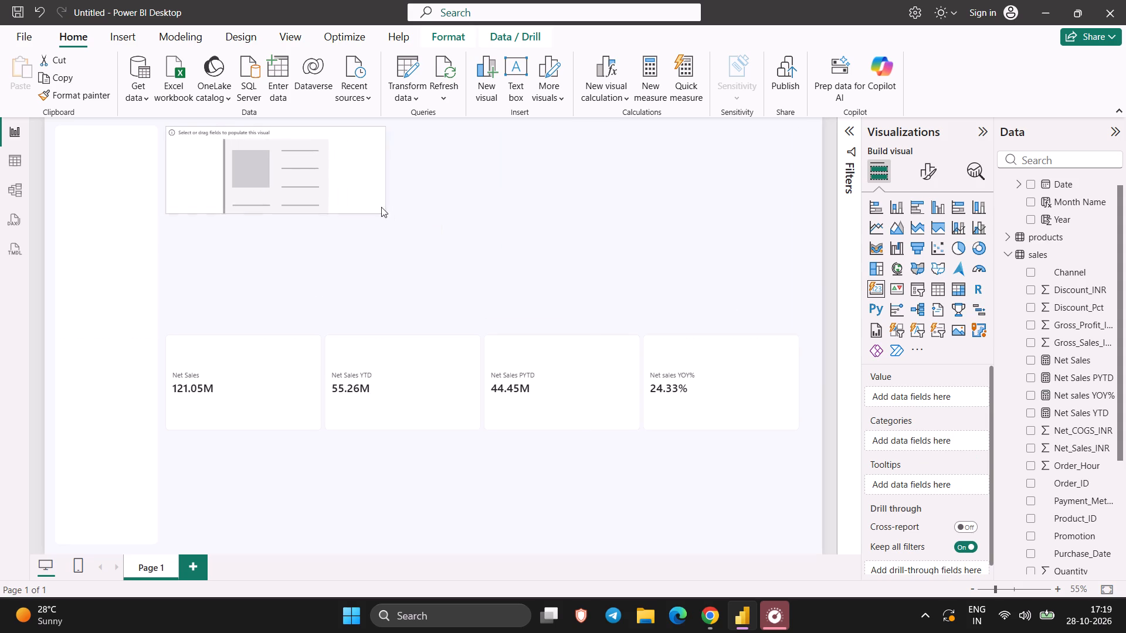
{"action": "left_click_drag", "start_coordinate": [381, 207], "coordinate": [308, 217]}
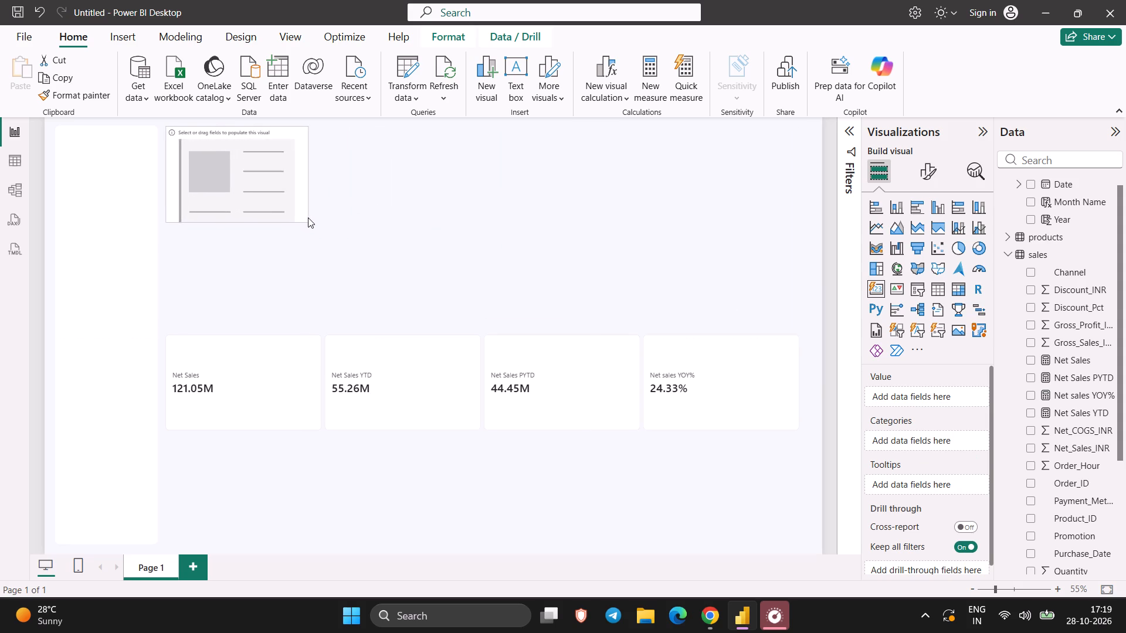
{"action": "left_click_drag", "start_coordinate": [308, 217], "coordinate": [311, 217]}
{"action": "left_click_drag", "start_coordinate": [261, 178], "coordinate": [268, 202]}
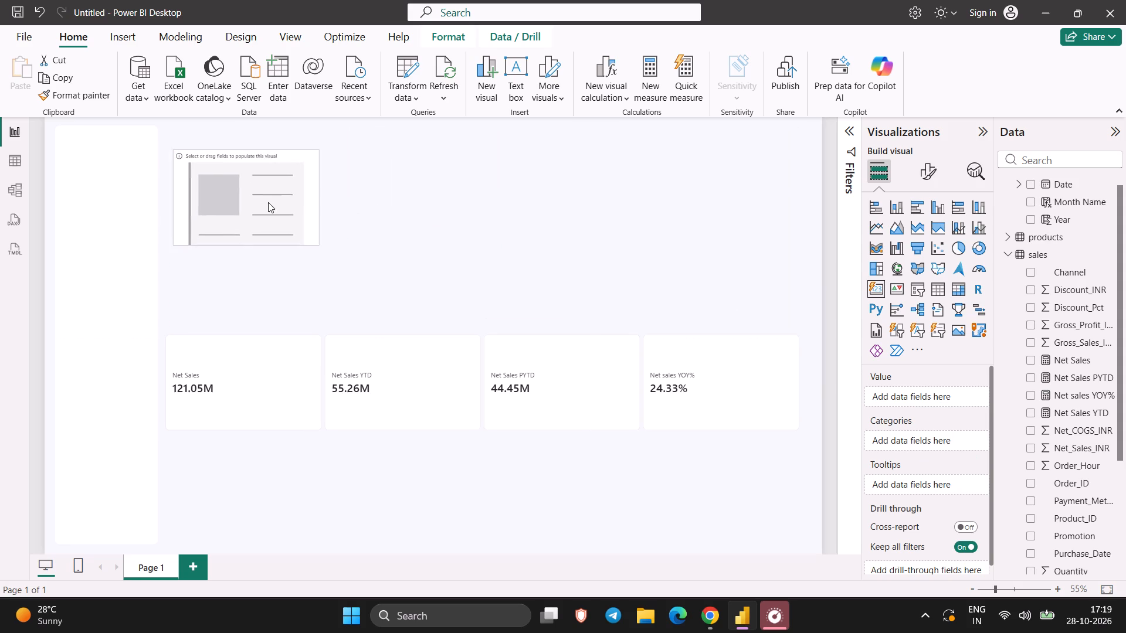
{"action": "left_click_drag", "start_coordinate": [268, 202], "coordinate": [264, 220]}
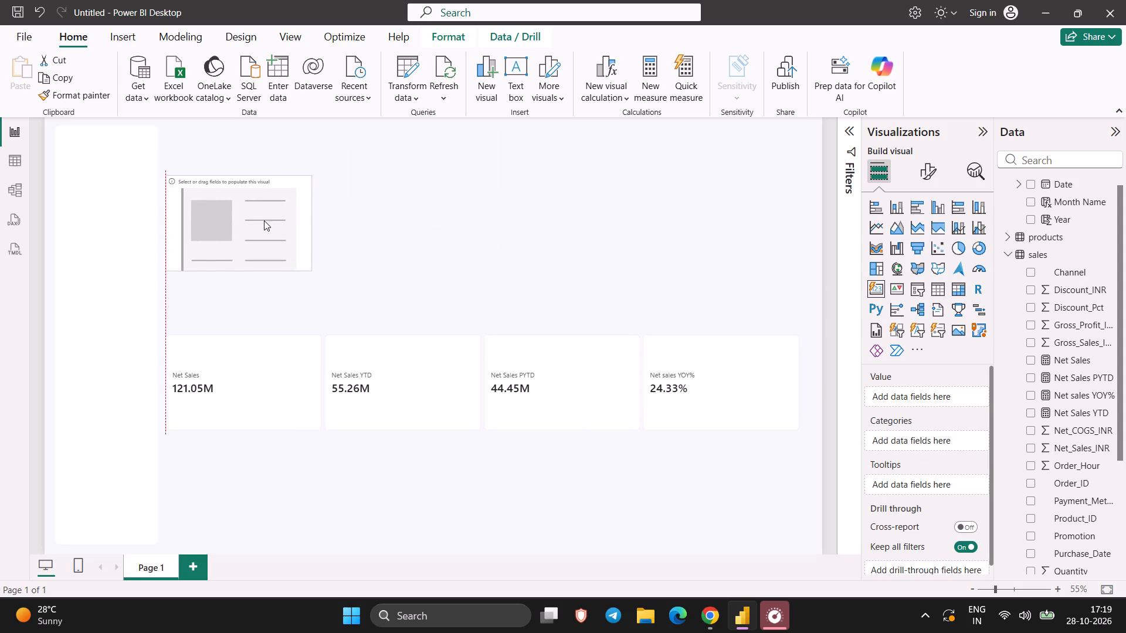
{"action": "left_click_drag", "start_coordinate": [264, 220], "coordinate": [262, 216]}
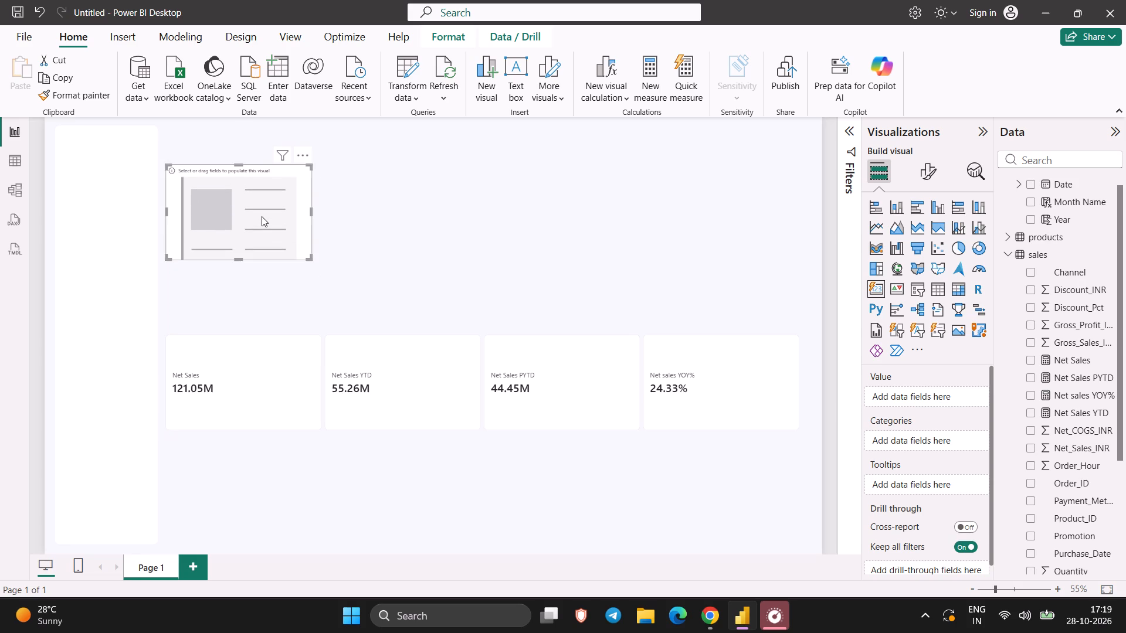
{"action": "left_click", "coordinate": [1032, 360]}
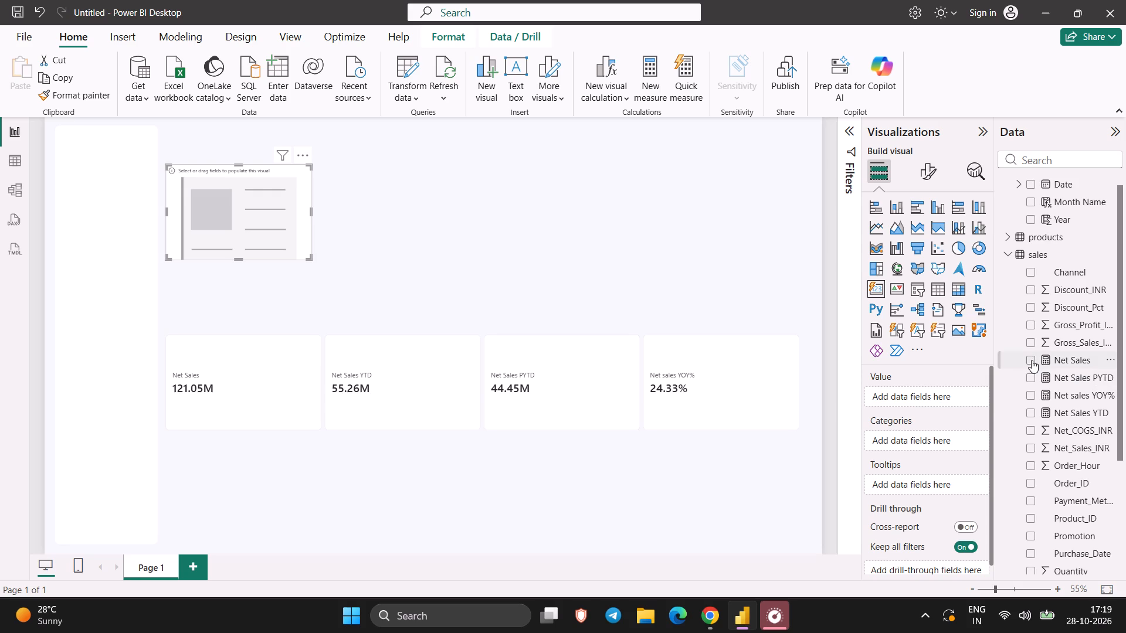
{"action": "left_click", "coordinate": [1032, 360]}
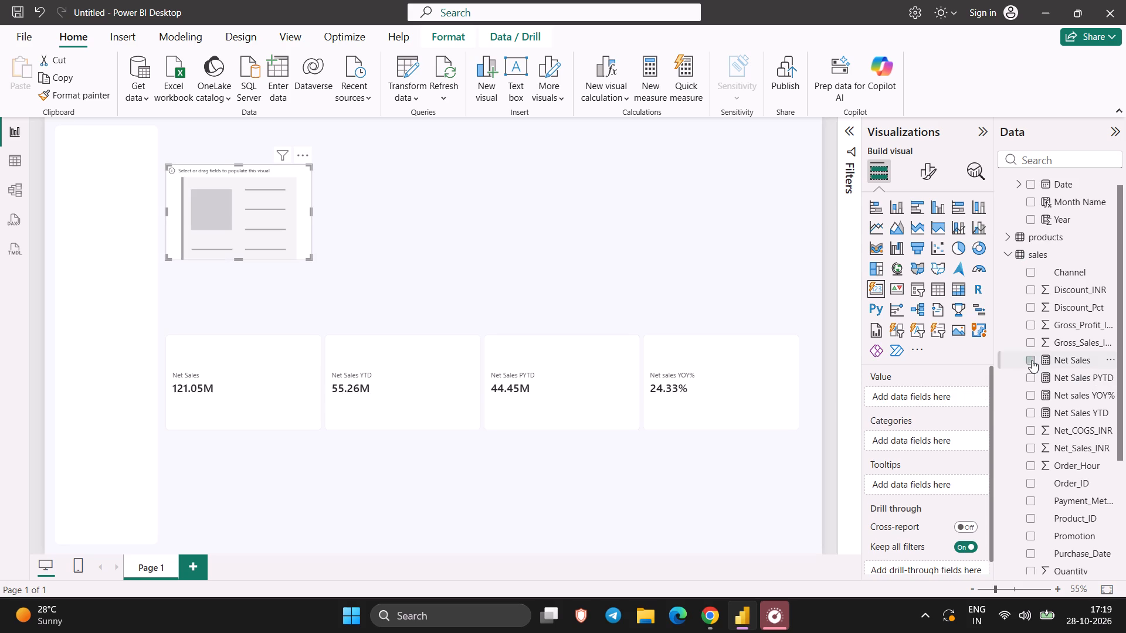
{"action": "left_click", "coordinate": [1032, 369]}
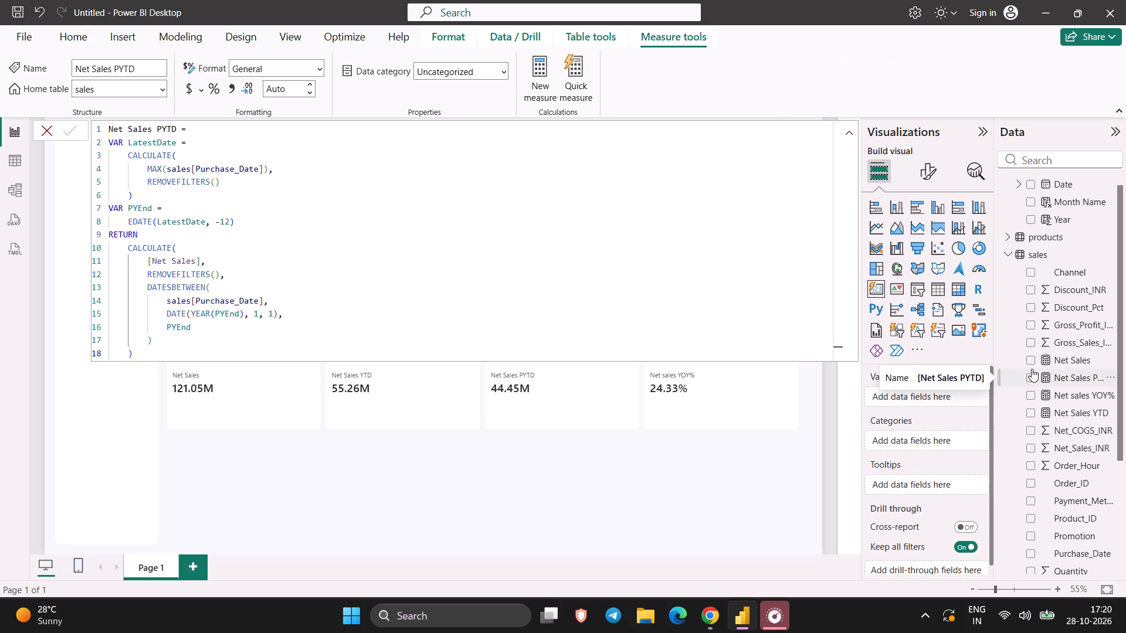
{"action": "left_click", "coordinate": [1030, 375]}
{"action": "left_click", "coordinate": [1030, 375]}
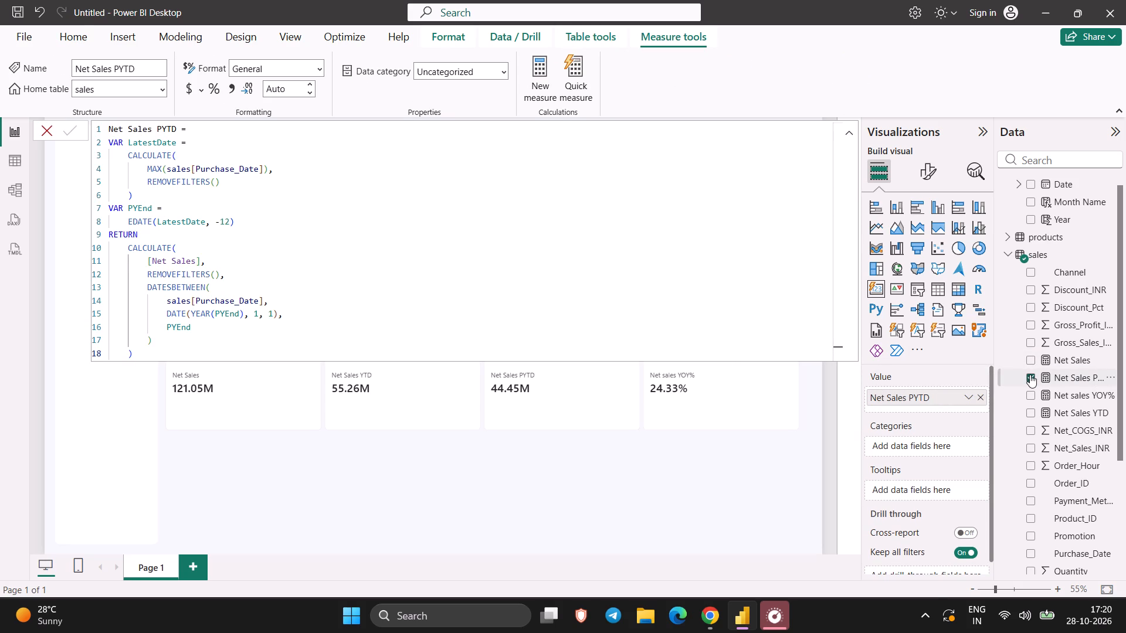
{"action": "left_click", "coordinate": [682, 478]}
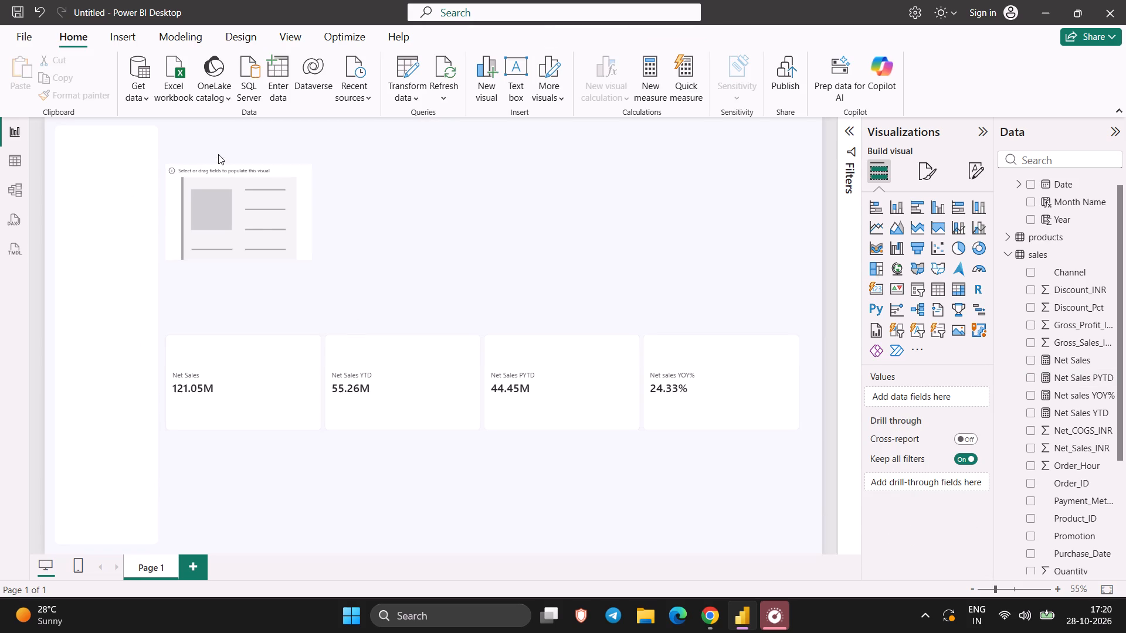
Select the blank card on Page 1 and add the Net Sales YTD measure as its value.
{"action": "left_click", "coordinate": [261, 229]}
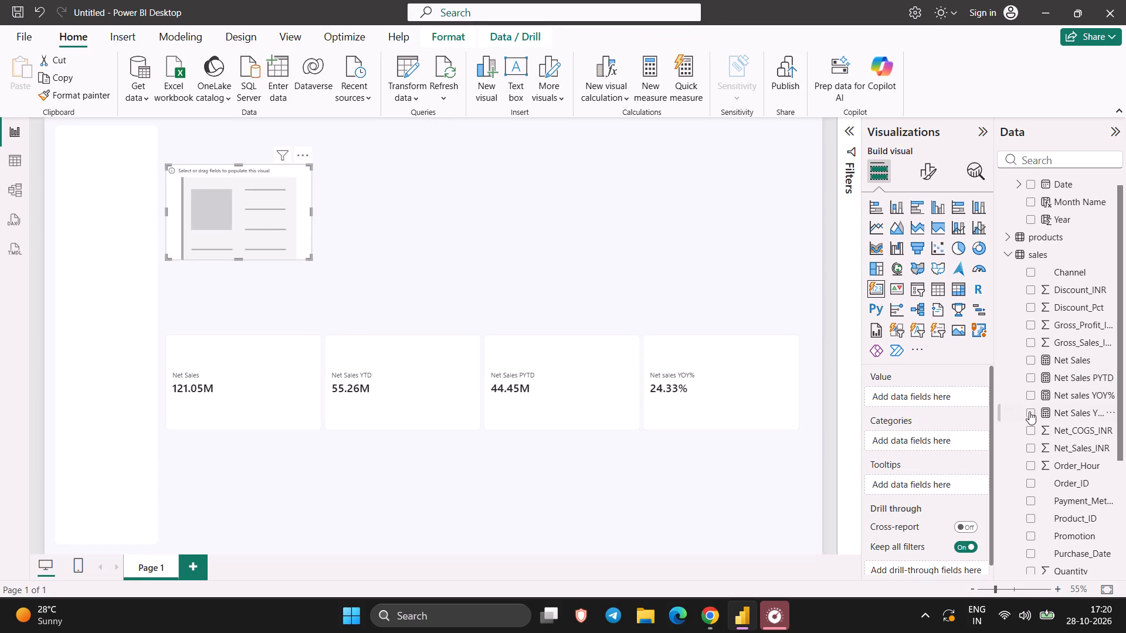
{"action": "left_click", "coordinate": [1026, 413]}
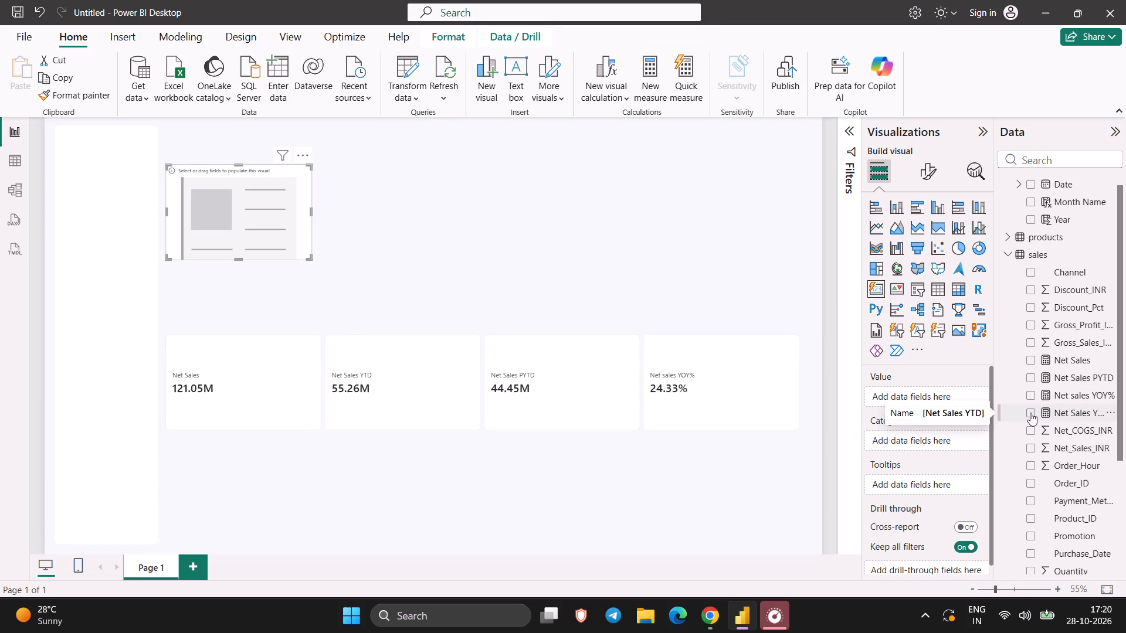
{"action": "left_click", "coordinate": [1031, 413]}
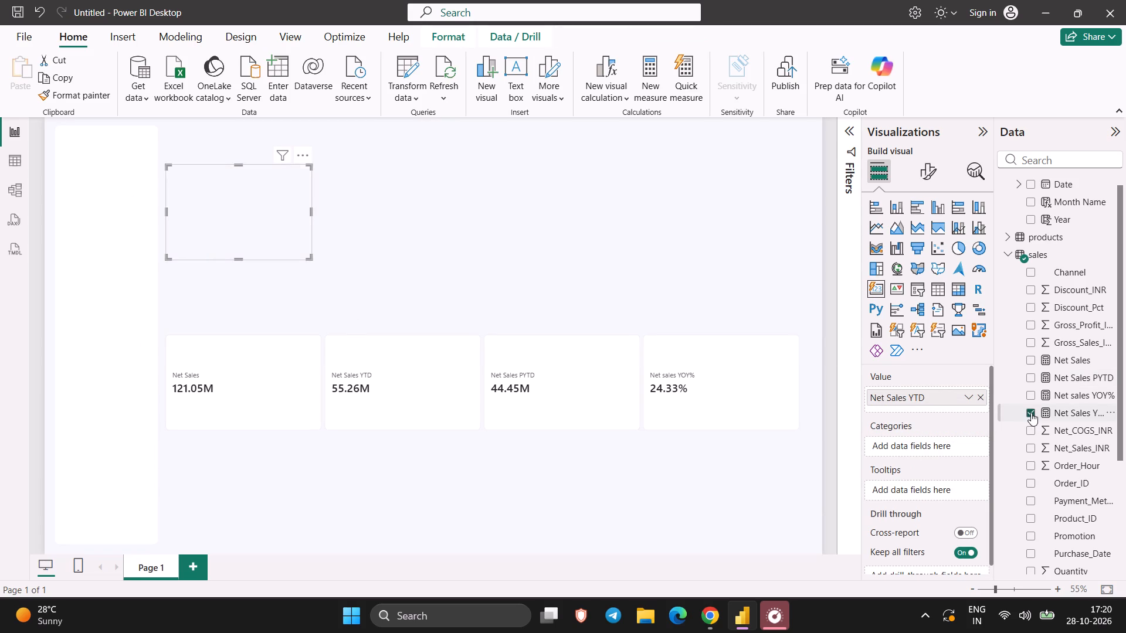
{"action": "left_click", "coordinate": [511, 249]}
{"action": "left_click", "coordinate": [286, 228]}
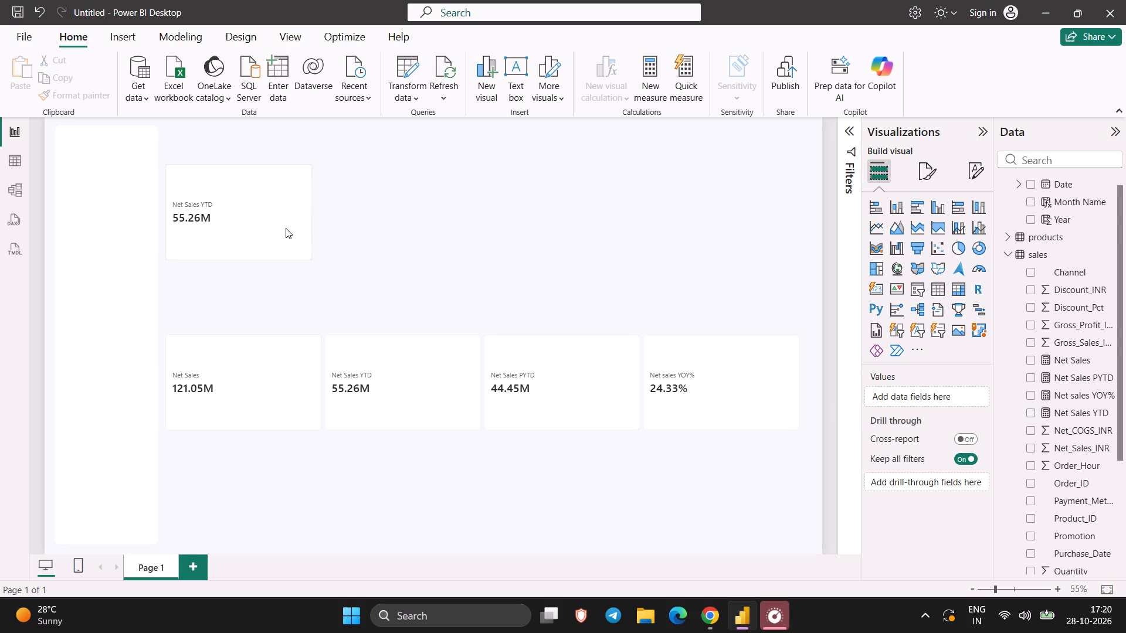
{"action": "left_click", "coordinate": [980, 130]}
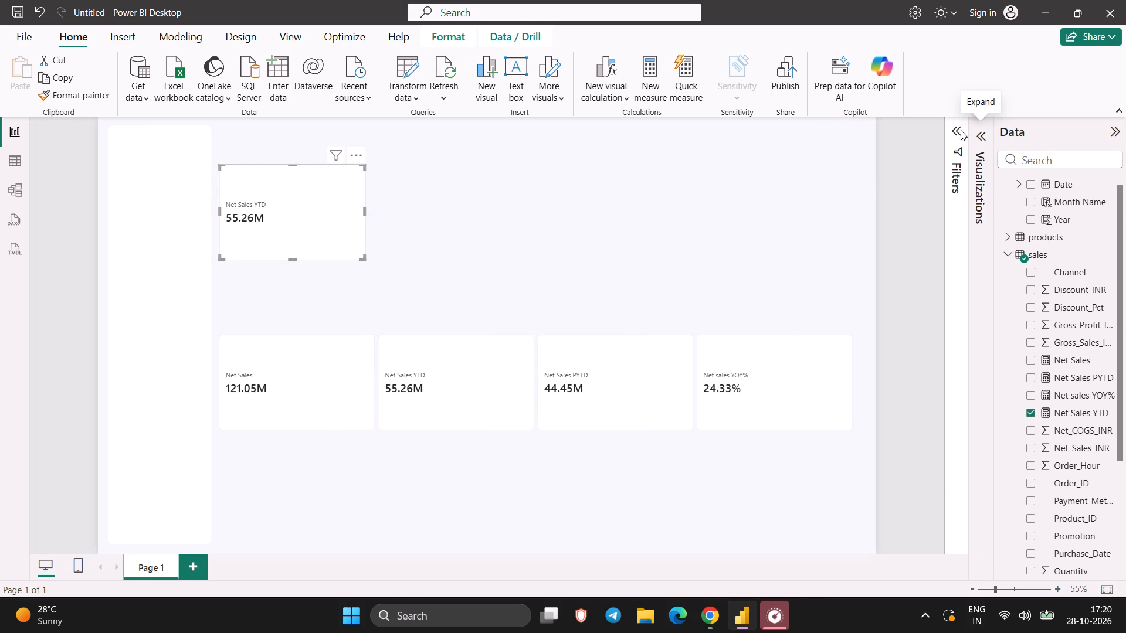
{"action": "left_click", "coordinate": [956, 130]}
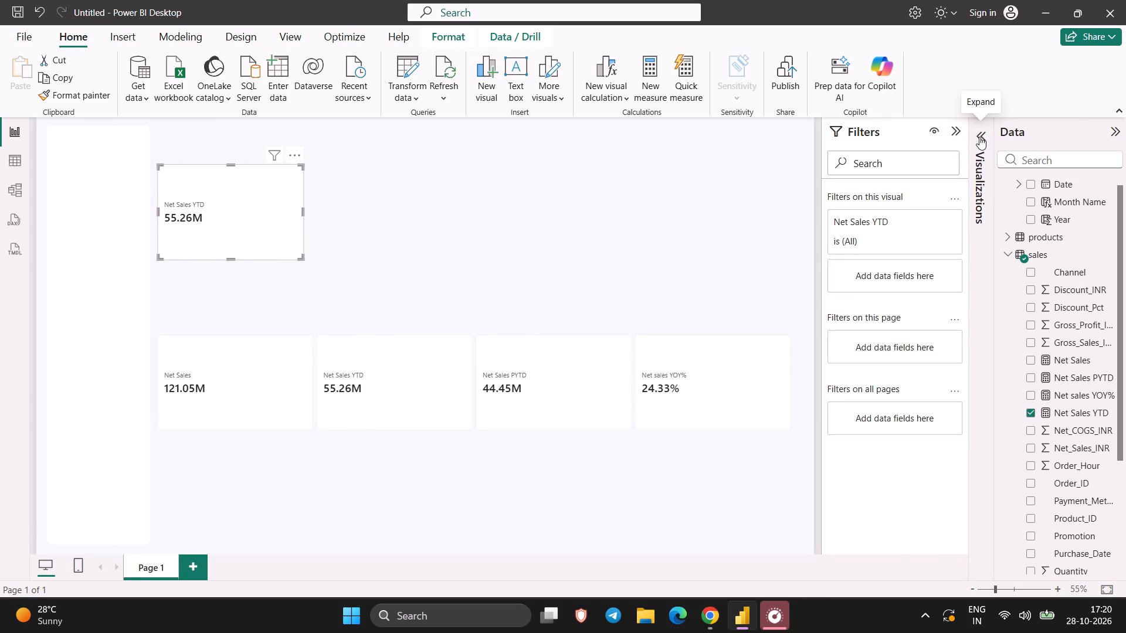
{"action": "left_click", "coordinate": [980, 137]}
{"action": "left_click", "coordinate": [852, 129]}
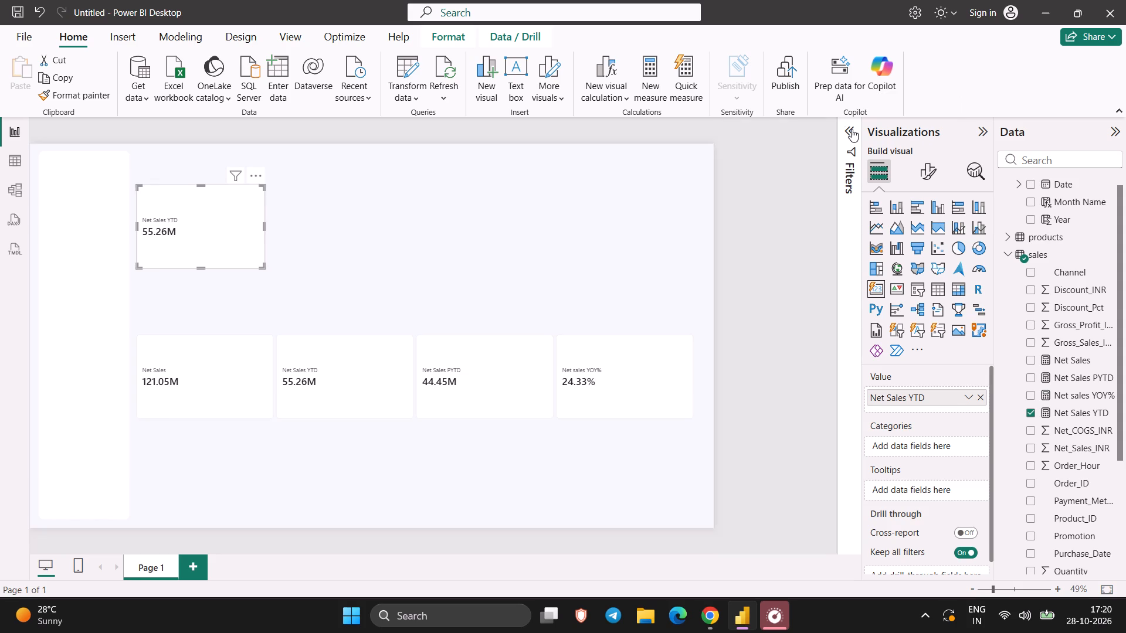
Switch to the Decathlon tutorial video in Chrome and rewind to about 1:22:02, where the Net Sales YTD card's value formatting is shown.
{"action": "left_click", "coordinate": [698, 620]}
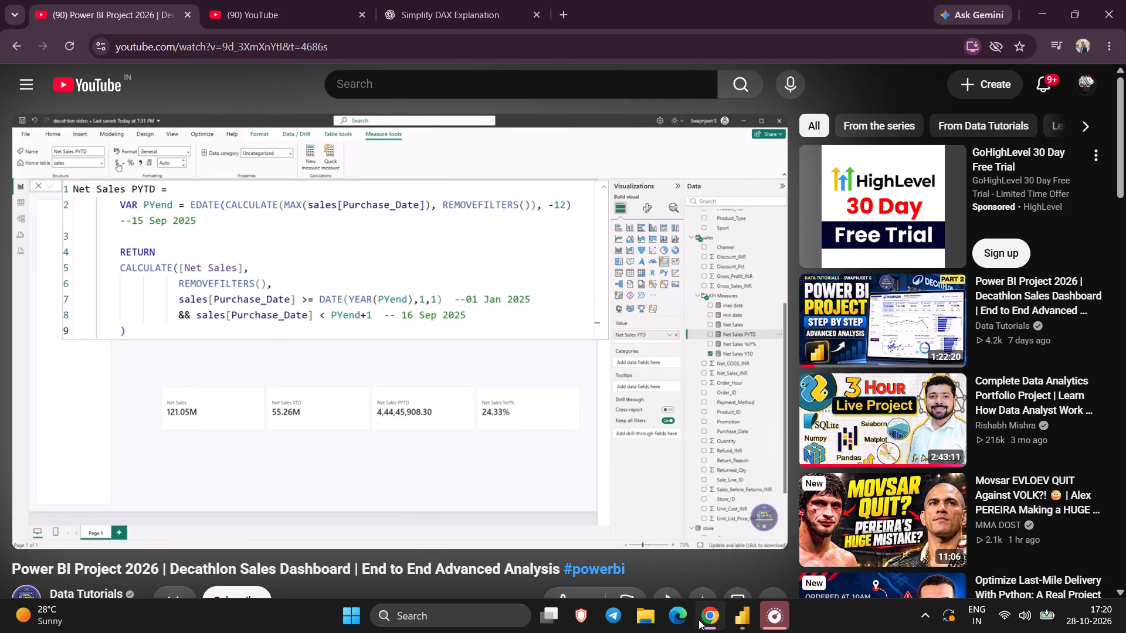
{"action": "left_click", "coordinate": [569, 2]}
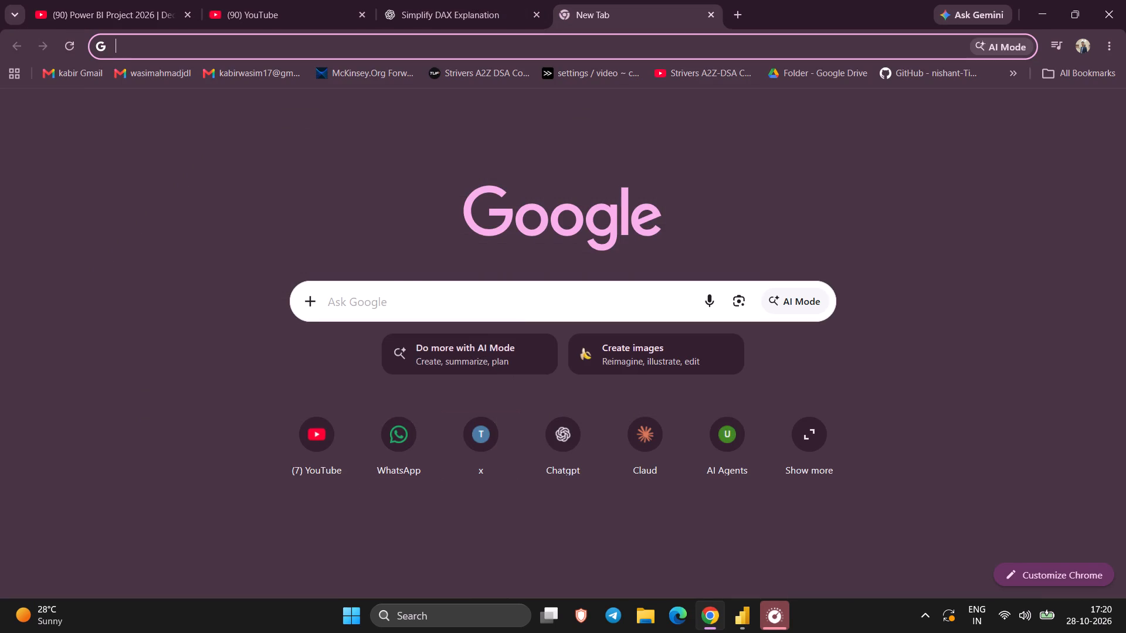
{"action": "left_click", "coordinate": [150, 0]}
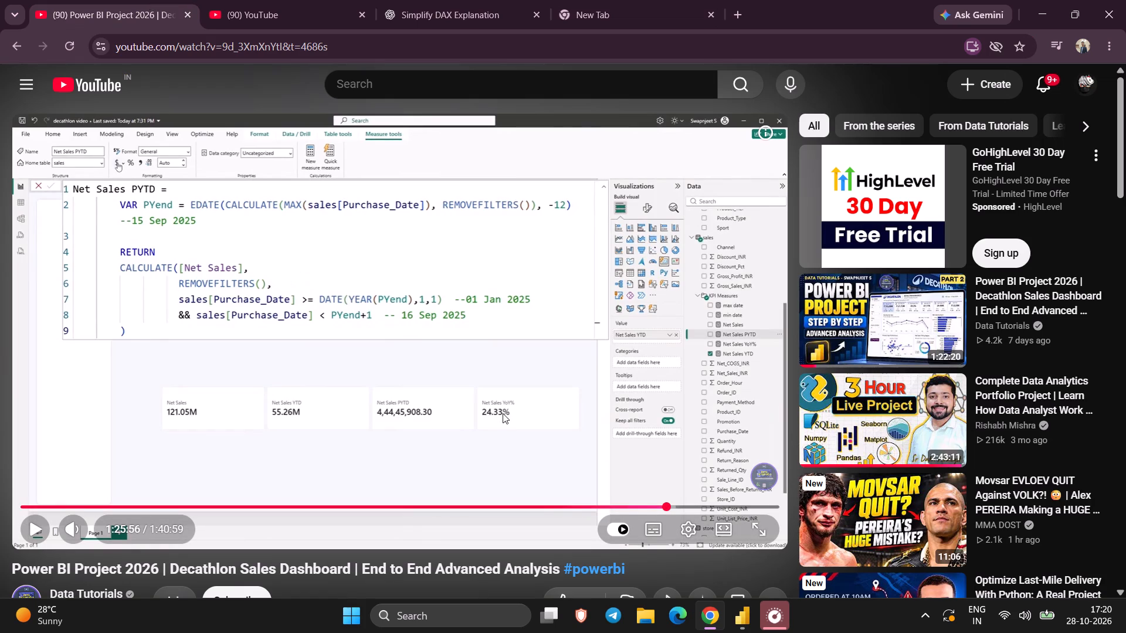
{"action": "left_click", "coordinate": [503, 413]}
{"action": "key", "text": "Left"}
{"action": "key", "text": "Left"}
{"action": "key", "text": "Left"}
{"action": "key", "text": "Left"}
{"action": "key", "text": "Left"}
{"action": "key", "text": "Left"}
{"action": "key", "text": "Left"}
{"action": "key", "text": "Left"}
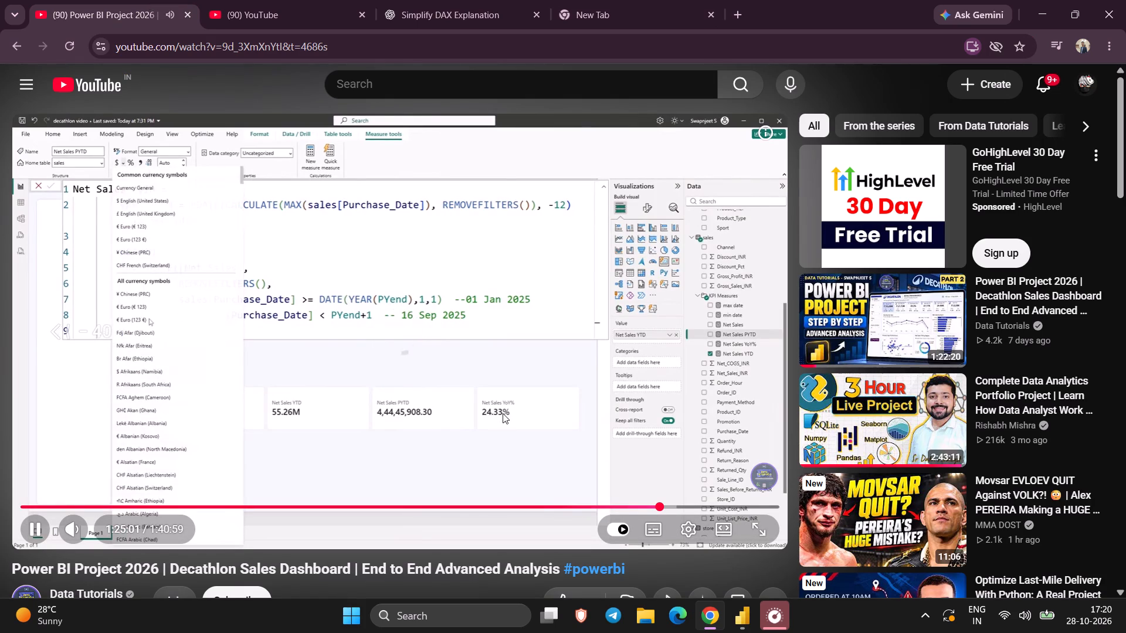
{"action": "key", "text": "Left"}
{"action": "key", "text": "Left"}
{"action": "key", "text": "Left"}
{"action": "key", "text": "Left"}
{"action": "key", "text": "Left"}
{"action": "key", "text": "Left"}
{"action": "key", "text": "Left"}
{"action": "key", "text": "Left"}
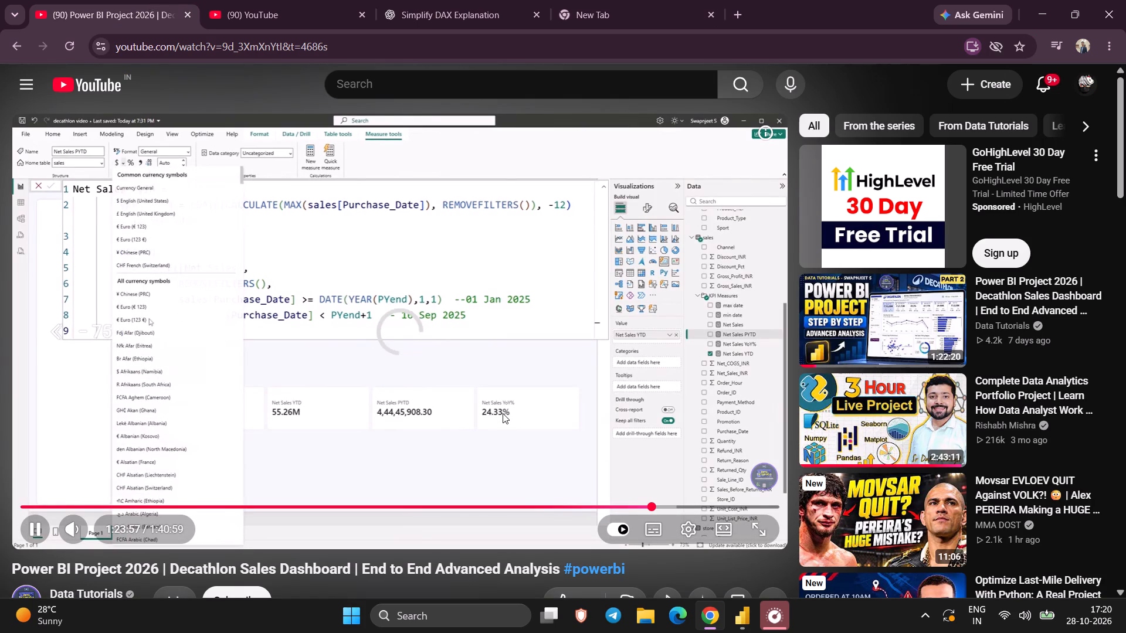
{"action": "key", "text": "Left"}
{"action": "key", "text": "Left"}
{"action": "key", "text": "Left"}
{"action": "key", "text": "Left"}
{"action": "key", "text": "Left"}
{"action": "key", "text": "Left"}
{"action": "key", "text": "Left"}
{"action": "key", "text": "Left"}
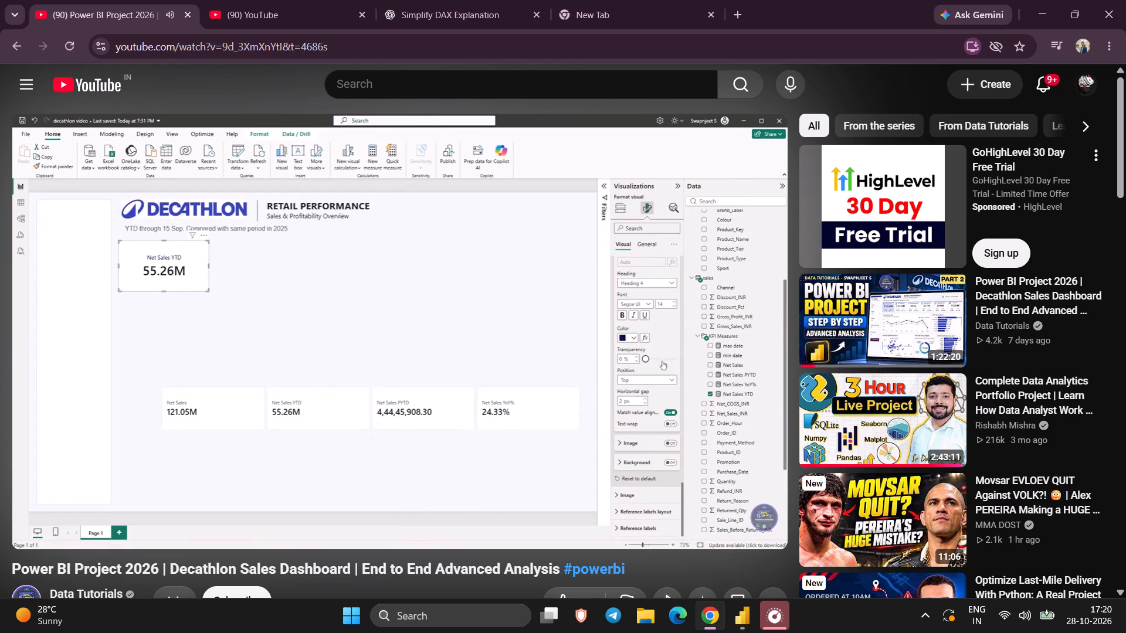
{"action": "left_click", "coordinate": [503, 413]}
{"action": "key", "text": "Left"}
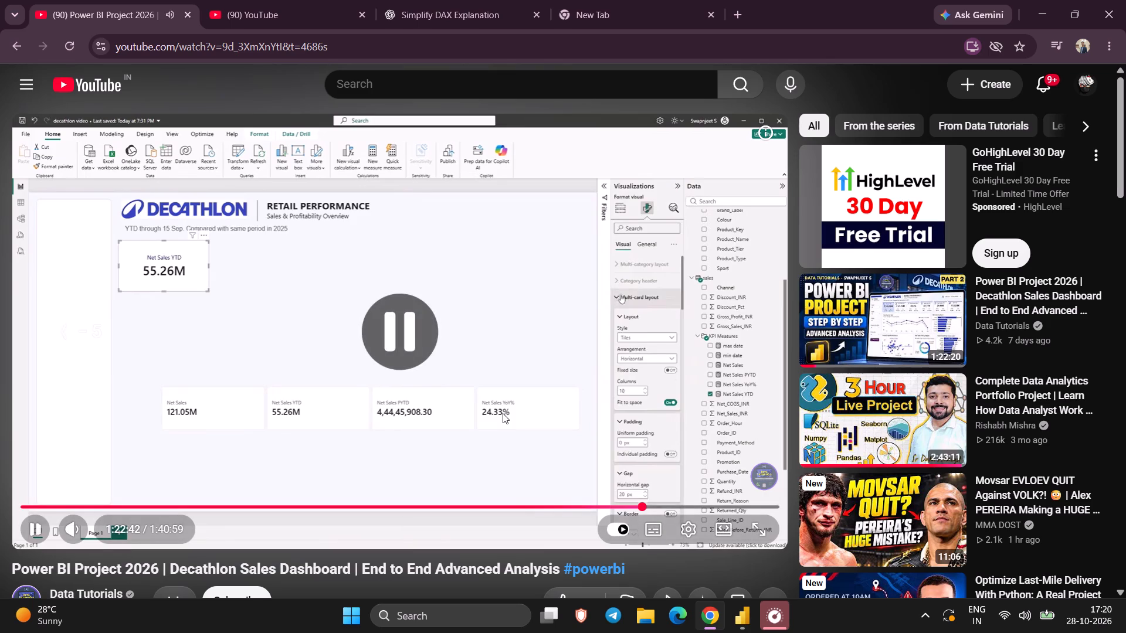
{"action": "key", "text": "Left"}
{"action": "key", "text": "Left"}
{"action": "key", "text": "Left"}
{"action": "key", "text": "Left"}
{"action": "key", "text": "Left"}
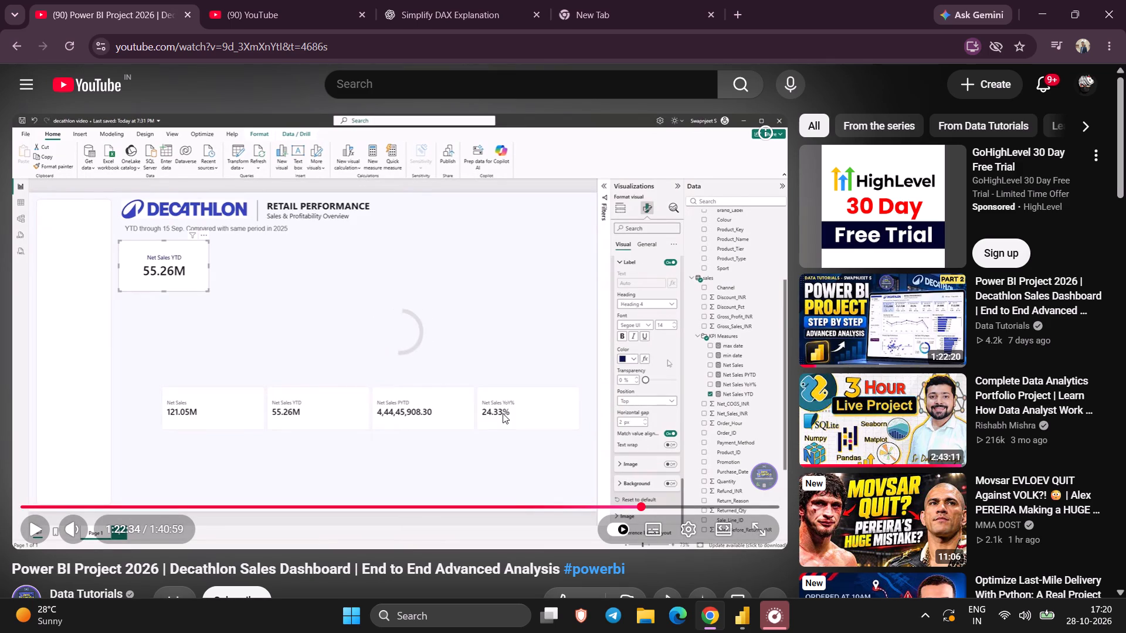
{"action": "left_click", "coordinate": [503, 329]}
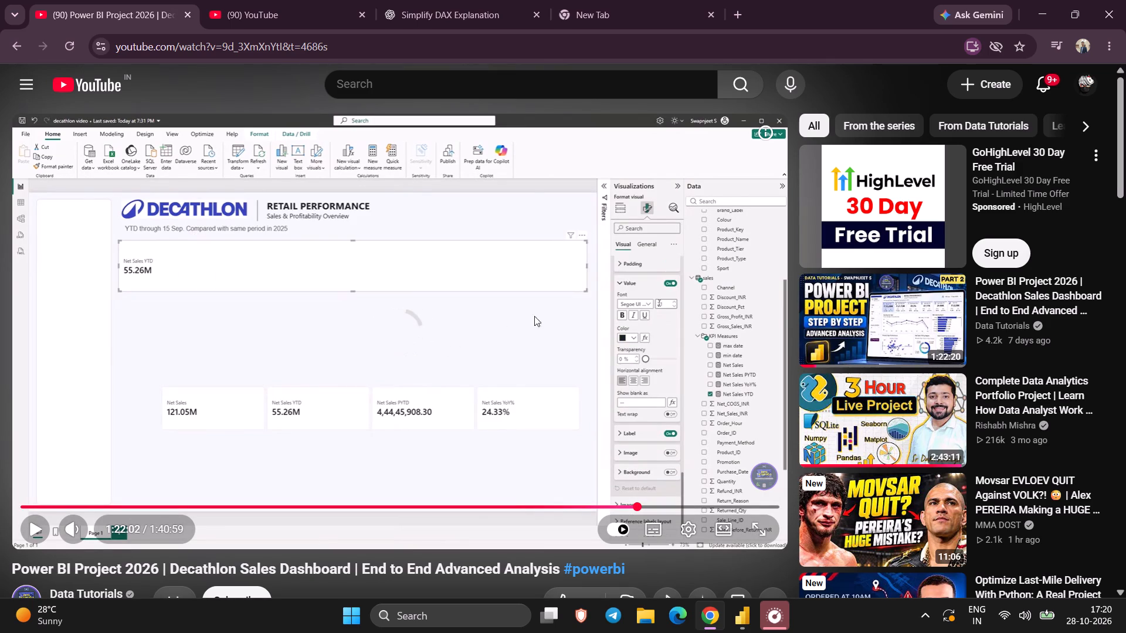
Switch back to Power BI Desktop and open the visual formatting settings of the single Net Sales YTD card.
{"action": "left_click", "coordinate": [740, 617]}
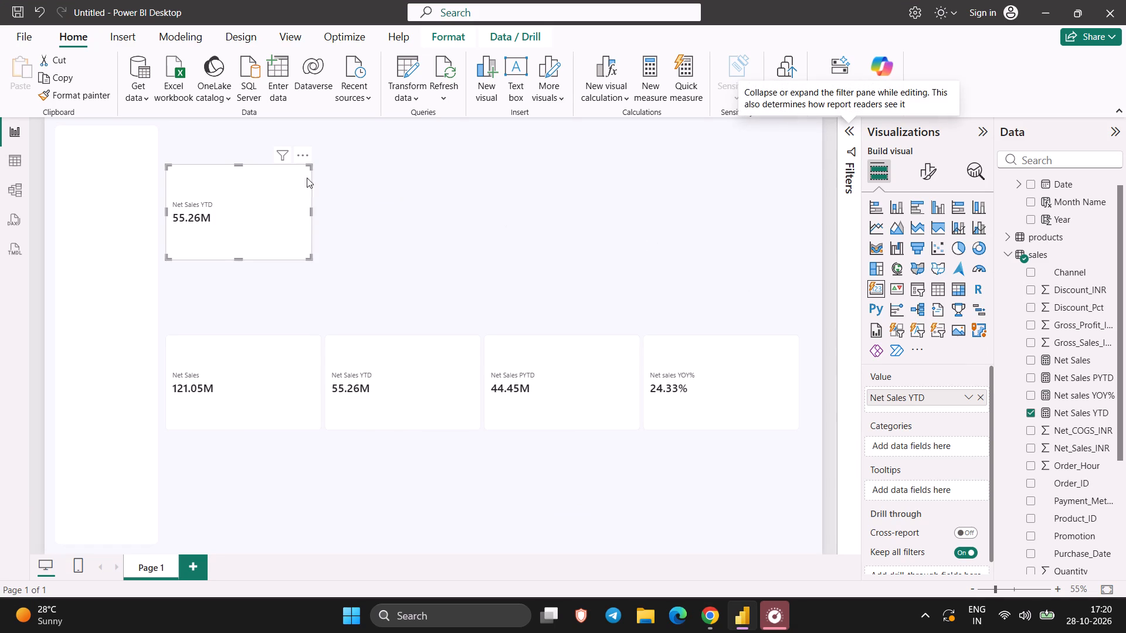
{"action": "scroll", "coordinate": [940, 365], "scroll_direction": "down", "scroll_amount": 3}
{"action": "scroll", "coordinate": [904, 472], "scroll_direction": "down", "scroll_amount": 1}
{"action": "left_click", "coordinate": [920, 172]}
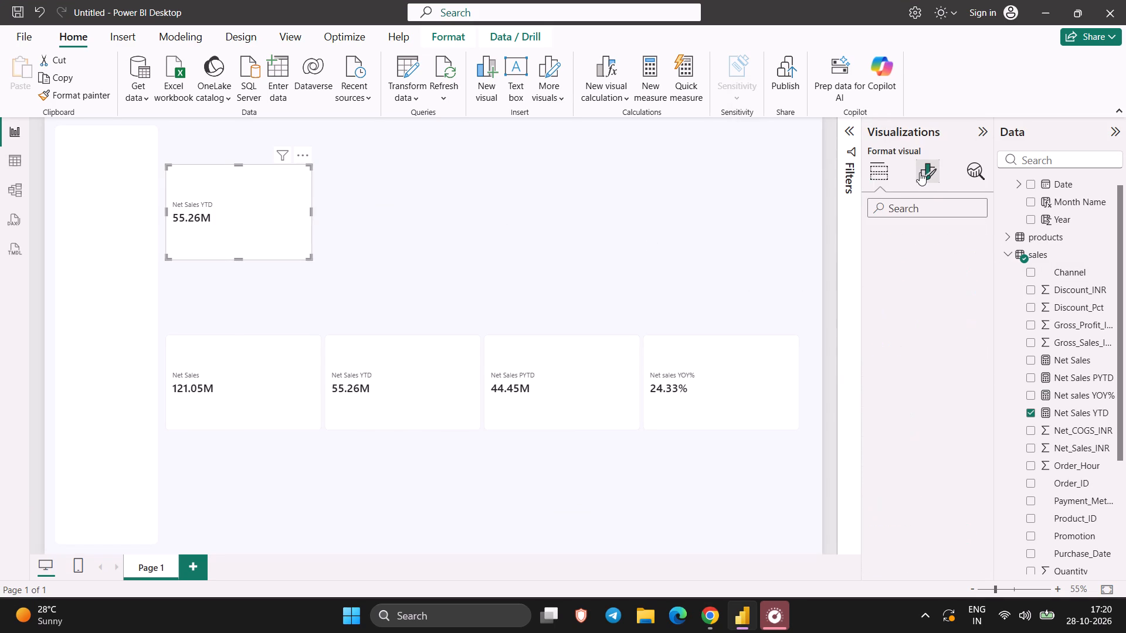
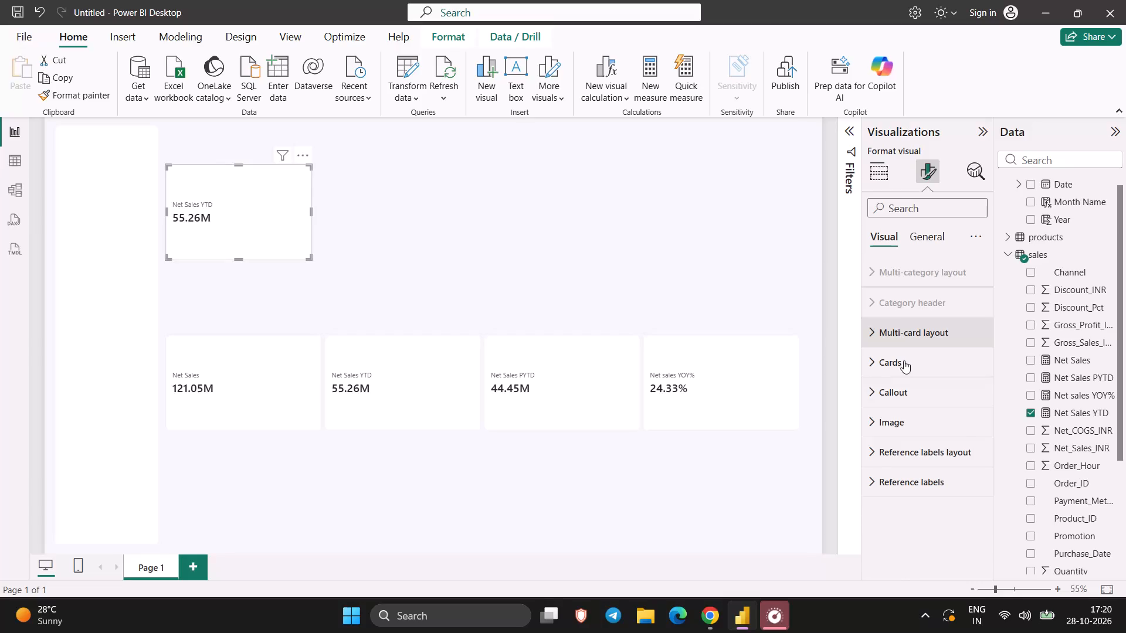
Examine the Net Sales YTD card's Cards settings and its general title and properties options for the formatting shown in the tutorial.
{"action": "scroll", "coordinate": [907, 433], "scroll_direction": "down", "scroll_amount": 1}
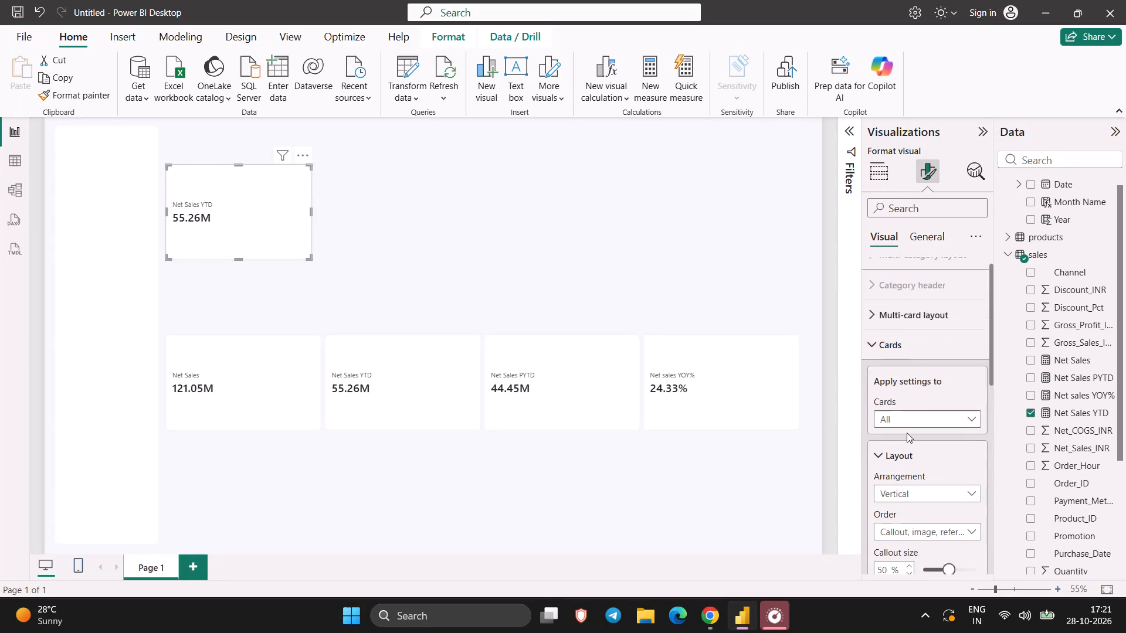
{"action": "scroll", "coordinate": [907, 433], "scroll_direction": "down", "scroll_amount": 4}
{"action": "scroll", "coordinate": [907, 433], "scroll_direction": "up", "scroll_amount": 1}
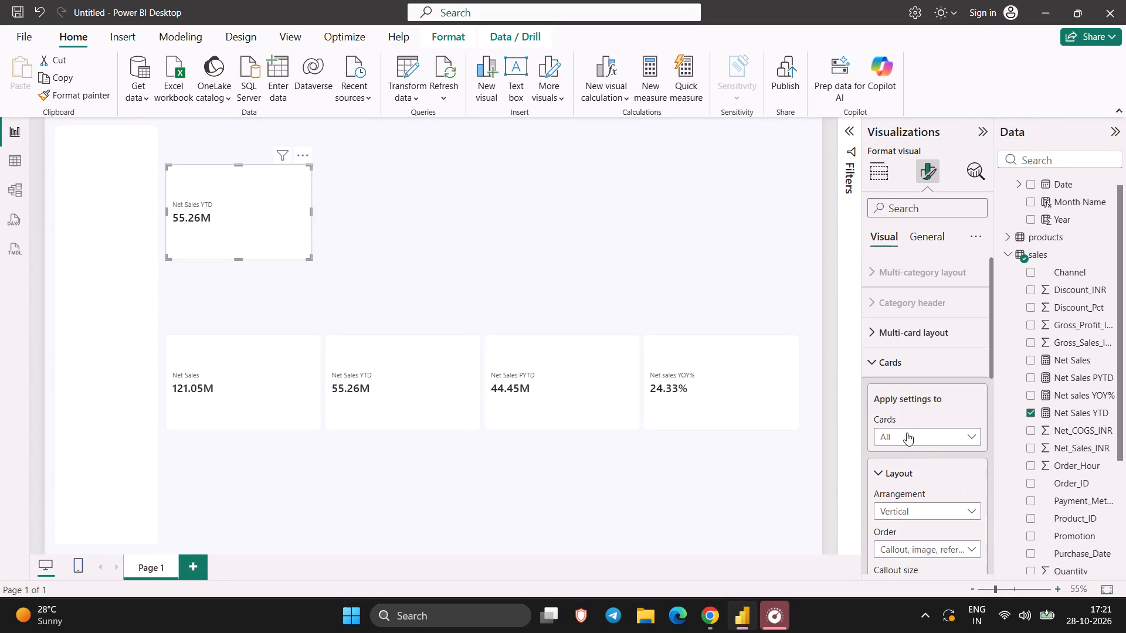
{"action": "scroll", "coordinate": [912, 495], "scroll_direction": "down", "scroll_amount": 8}
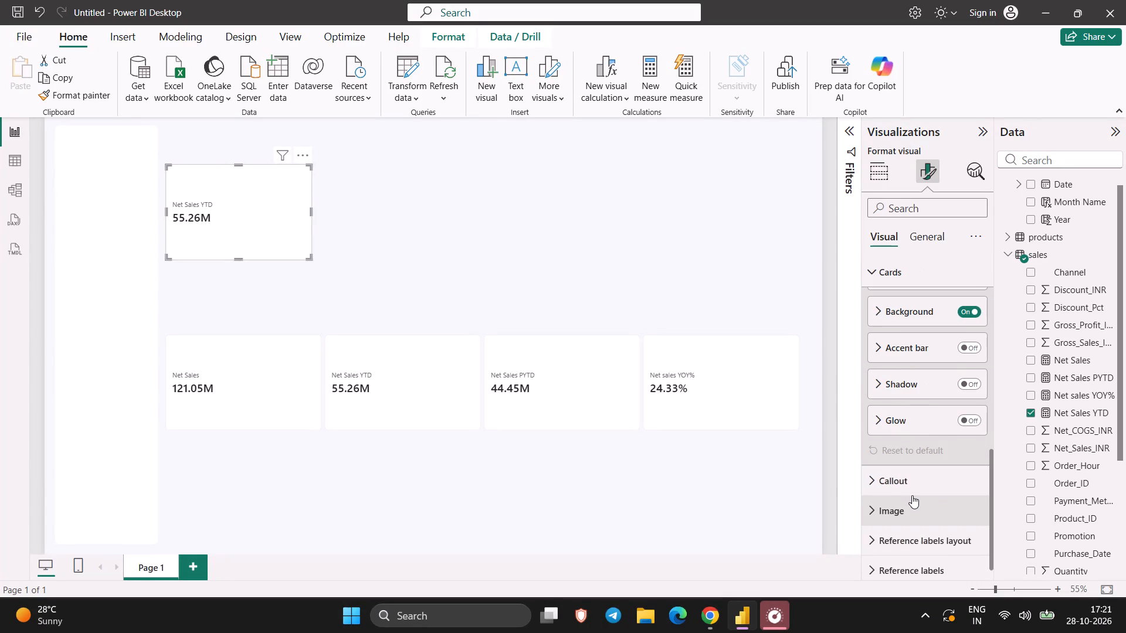
{"action": "scroll", "coordinate": [924, 422], "scroll_direction": "up", "scroll_amount": 7}
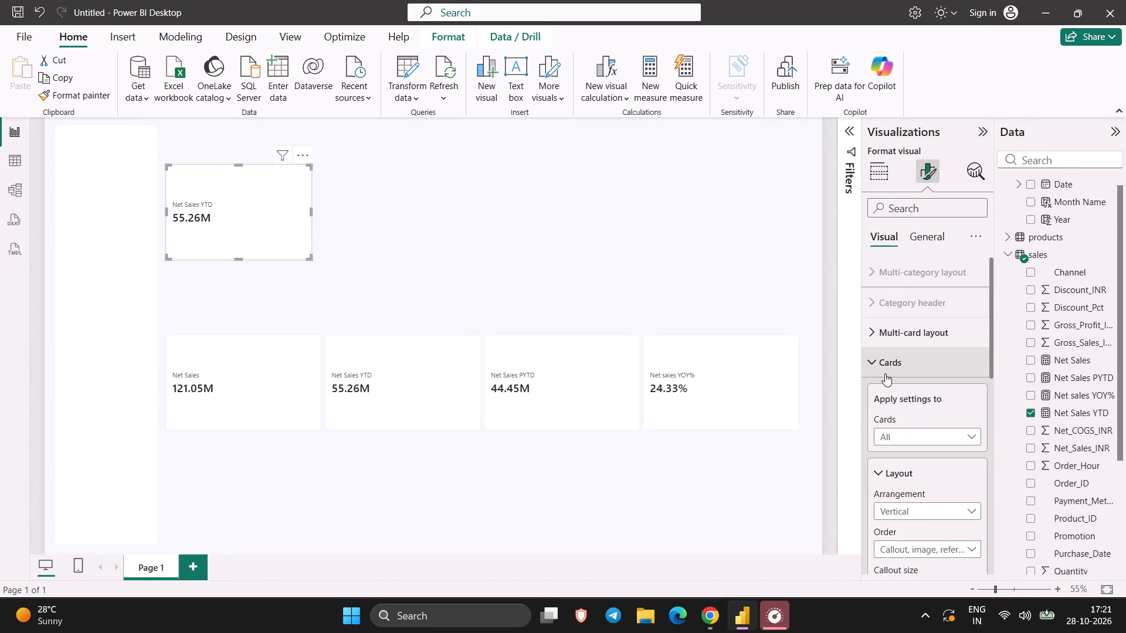
{"action": "left_click", "coordinate": [870, 360]}
{"action": "left_click", "coordinate": [921, 233]}
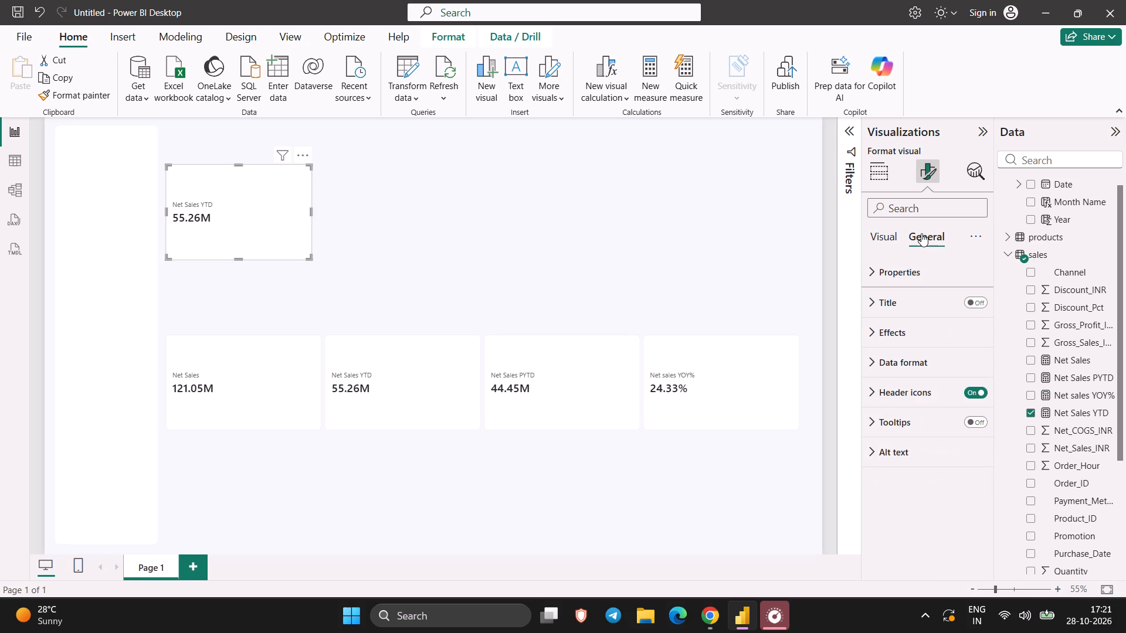
{"action": "left_click", "coordinate": [899, 307]}
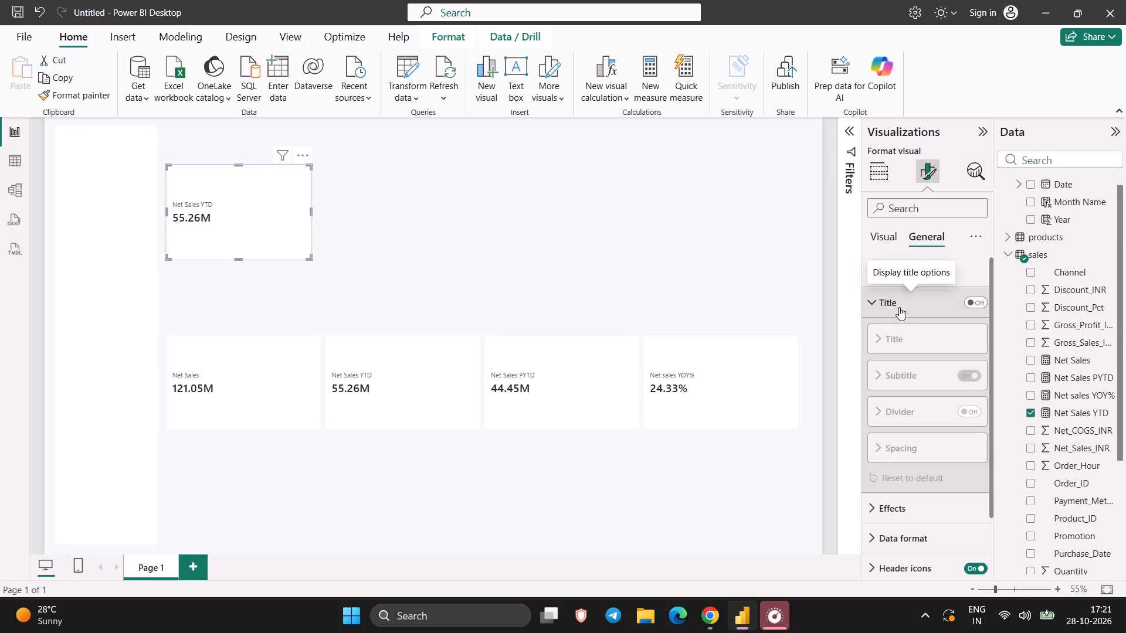
{"action": "left_click", "coordinate": [880, 302]}
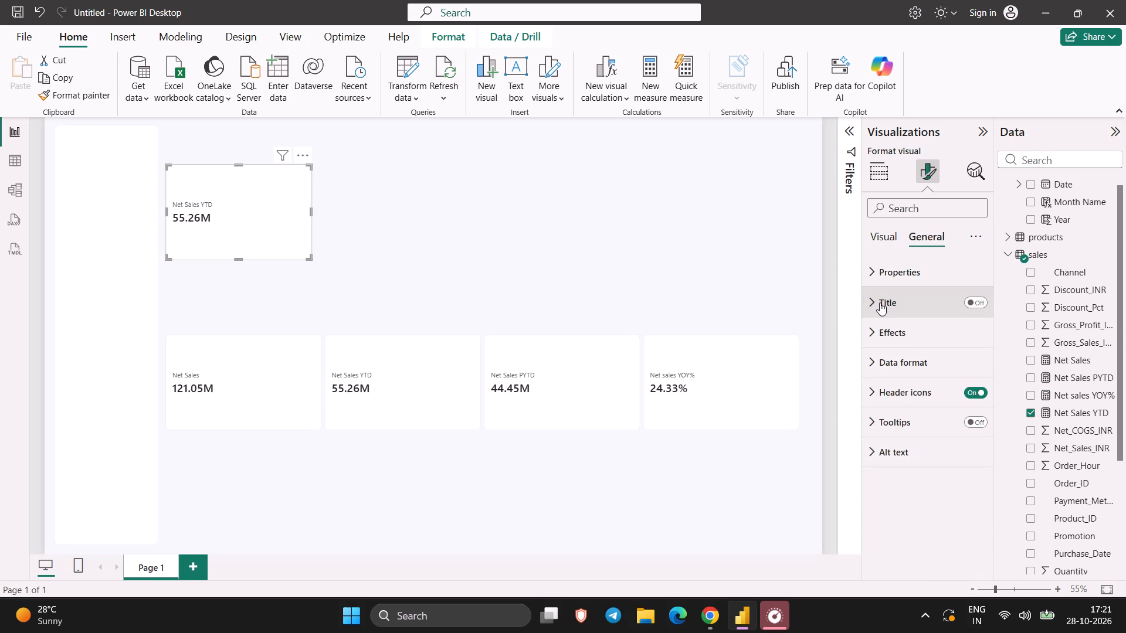
{"action": "left_click", "coordinate": [891, 280]}
{"action": "scroll", "coordinate": [898, 380], "scroll_direction": "down", "scroll_amount": 1}
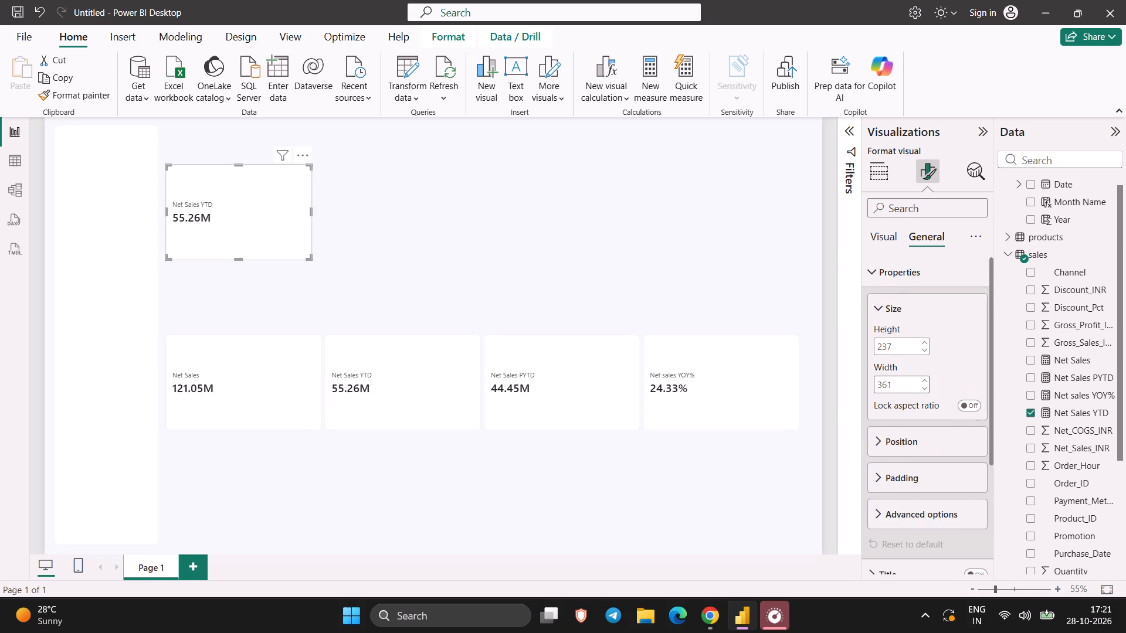
{"action": "scroll", "coordinate": [898, 380], "scroll_direction": "down", "scroll_amount": 1}
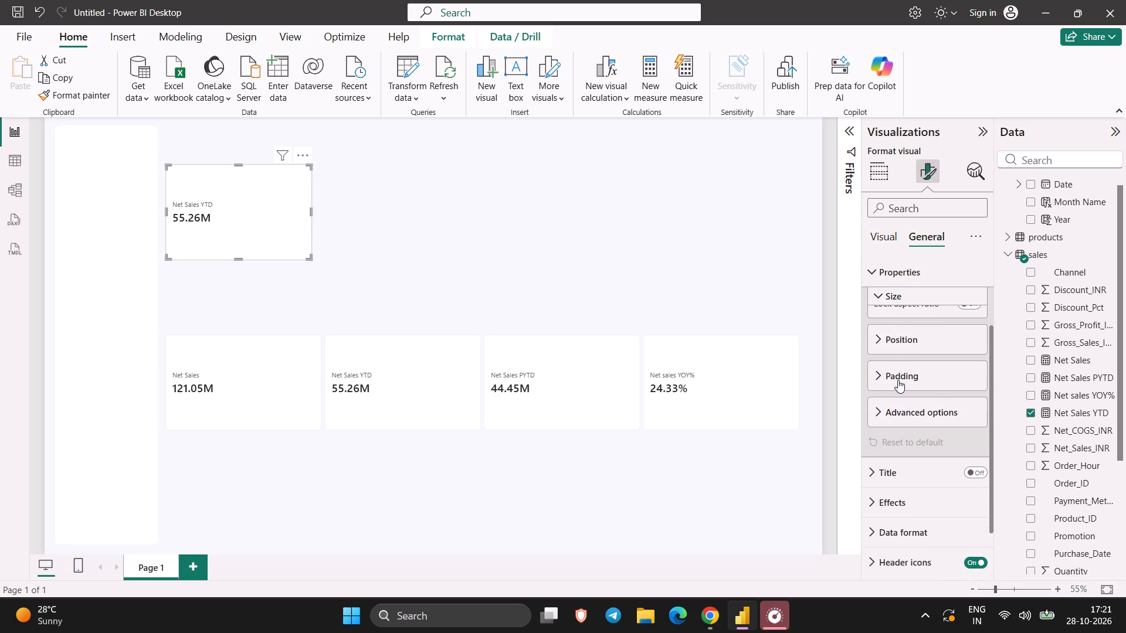
{"action": "scroll", "coordinate": [909, 527], "scroll_direction": "down", "scroll_amount": 1}
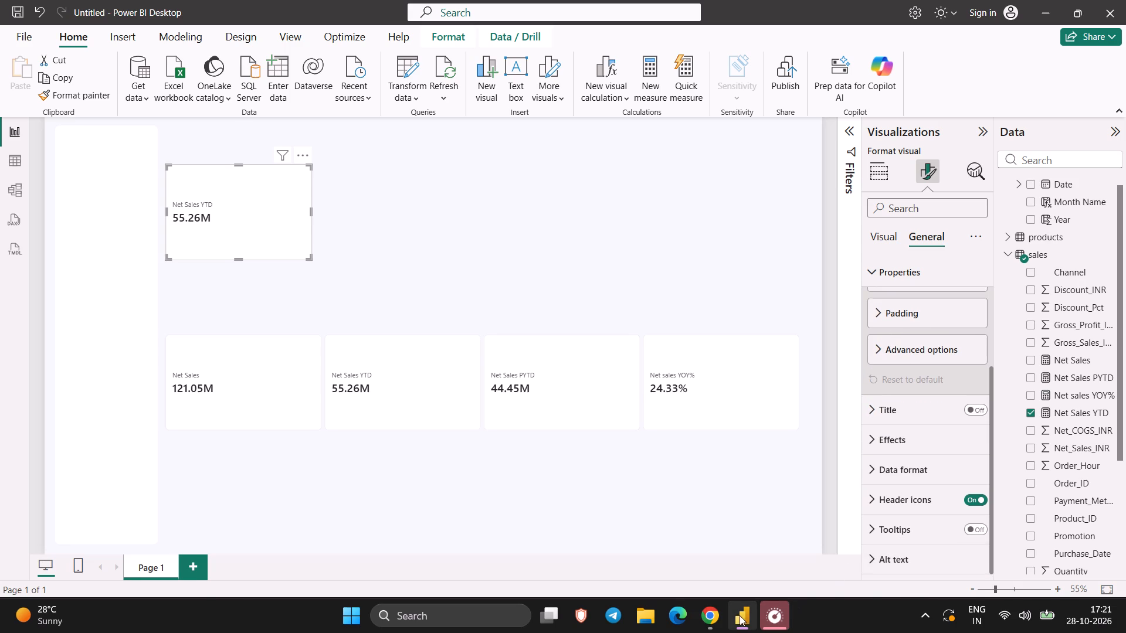
Switch to the Decathlon tutorial in Chrome and play the value font formatting part from about 1:22:02 to 1:22:05.
{"action": "left_click", "coordinate": [740, 616]}
{"action": "key", "text": "space"}
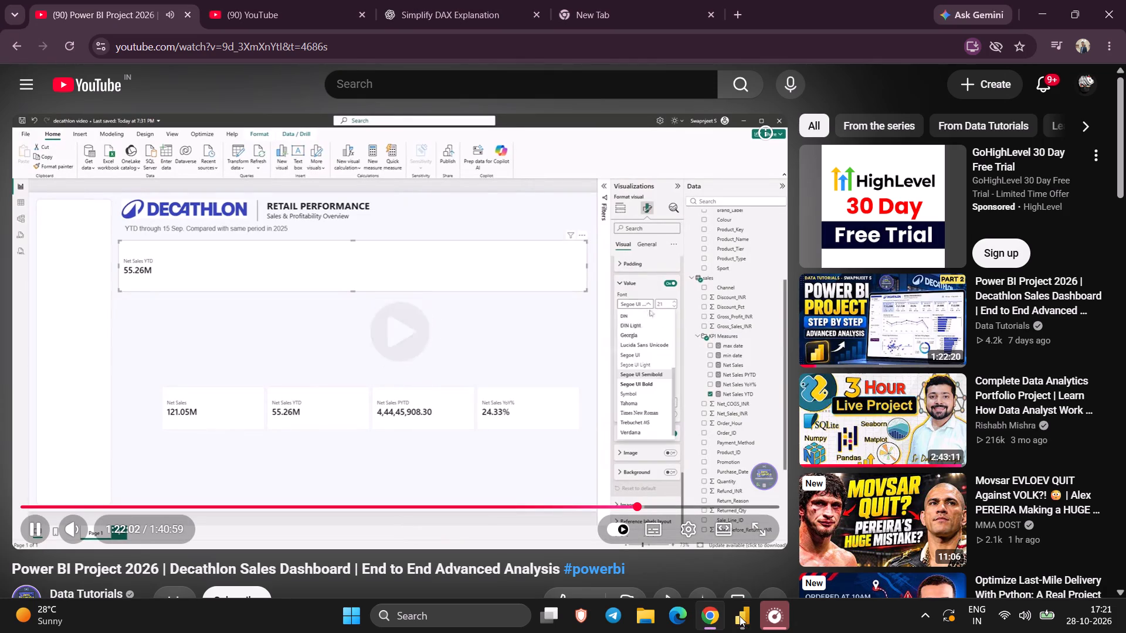
{"action": "key", "text": "space"}
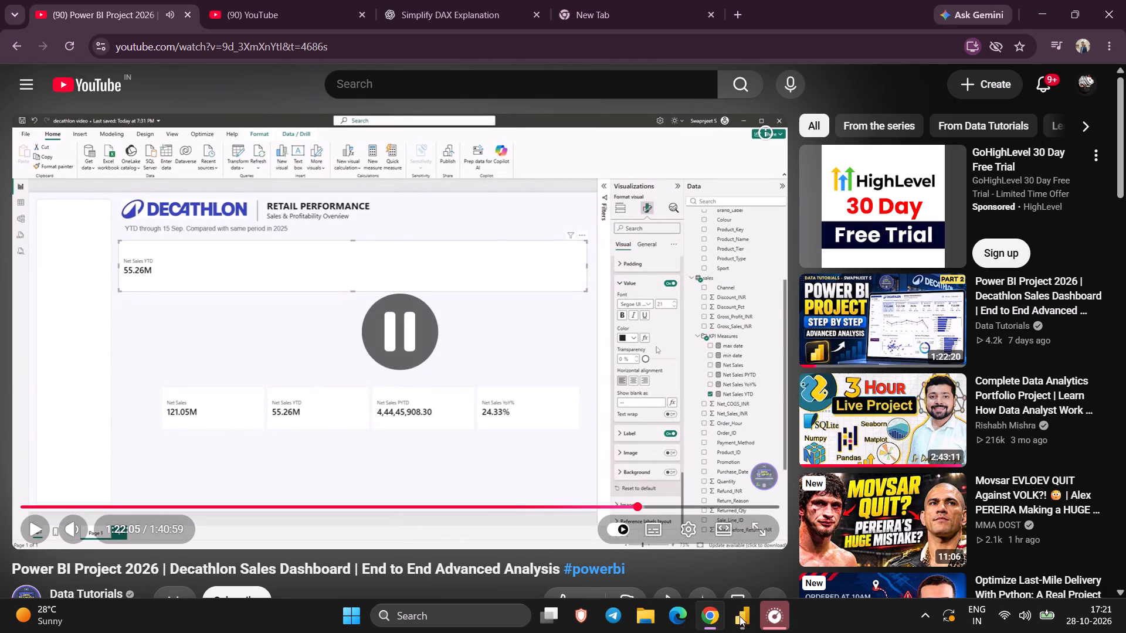
Switch back to Power BI Desktop and examine the card's general settings, including data format, tooltips, alt text, advanced options and effects.
{"action": "left_click", "coordinate": [731, 614]}
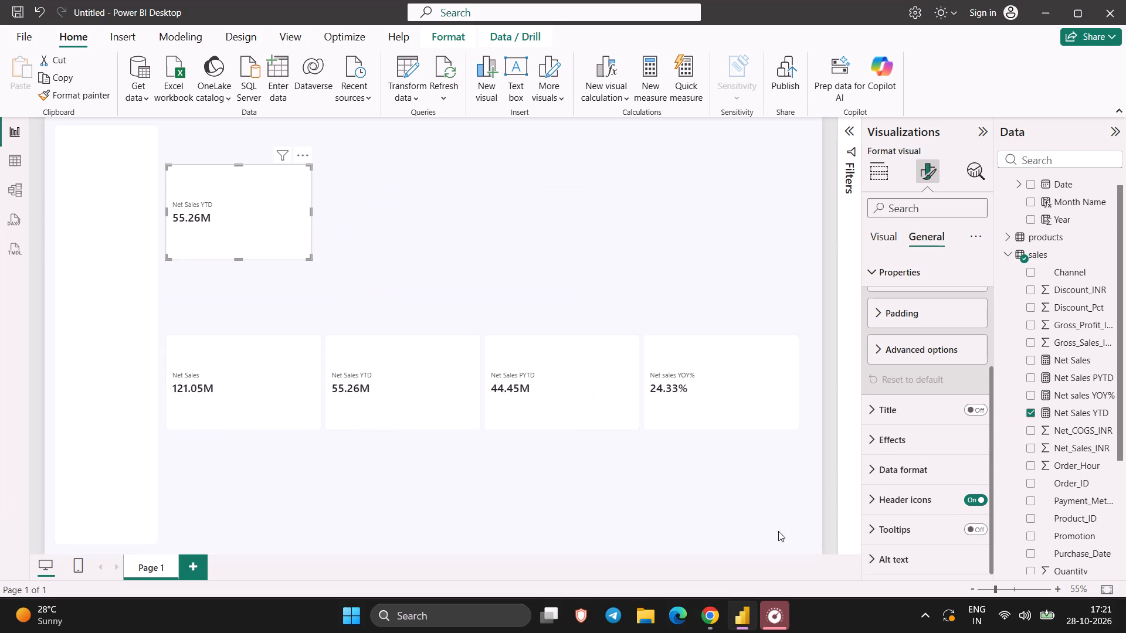
{"action": "scroll", "coordinate": [898, 515], "scroll_direction": "down", "scroll_amount": 1}
{"action": "scroll", "coordinate": [898, 515], "scroll_direction": "right", "scroll_amount": 1}
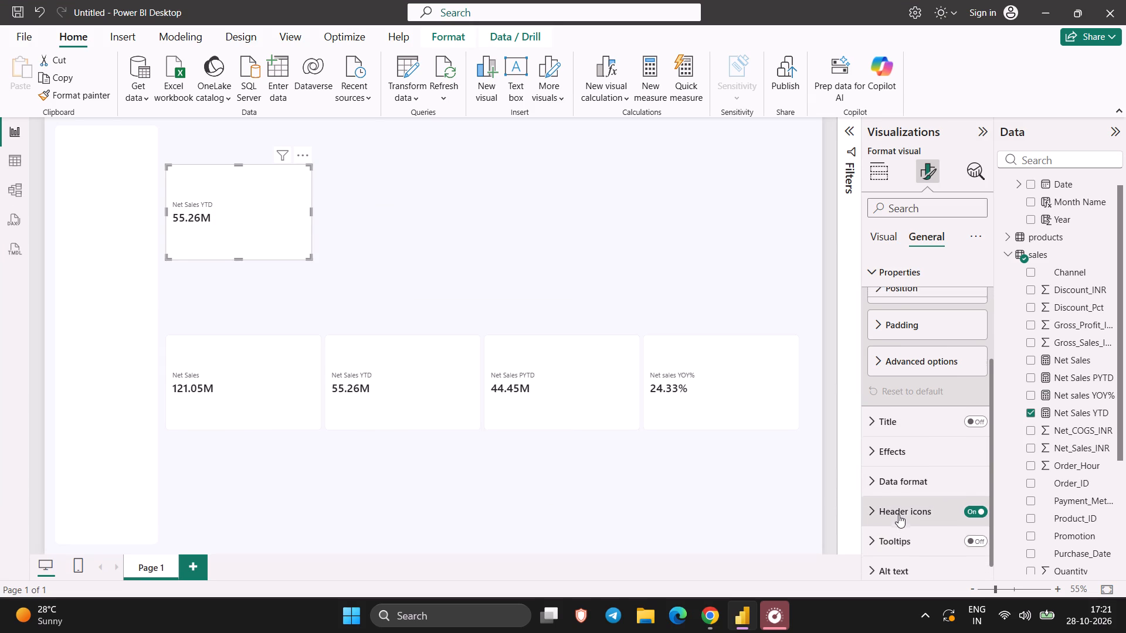
{"action": "scroll", "coordinate": [898, 515], "scroll_direction": "right", "scroll_amount": 1}
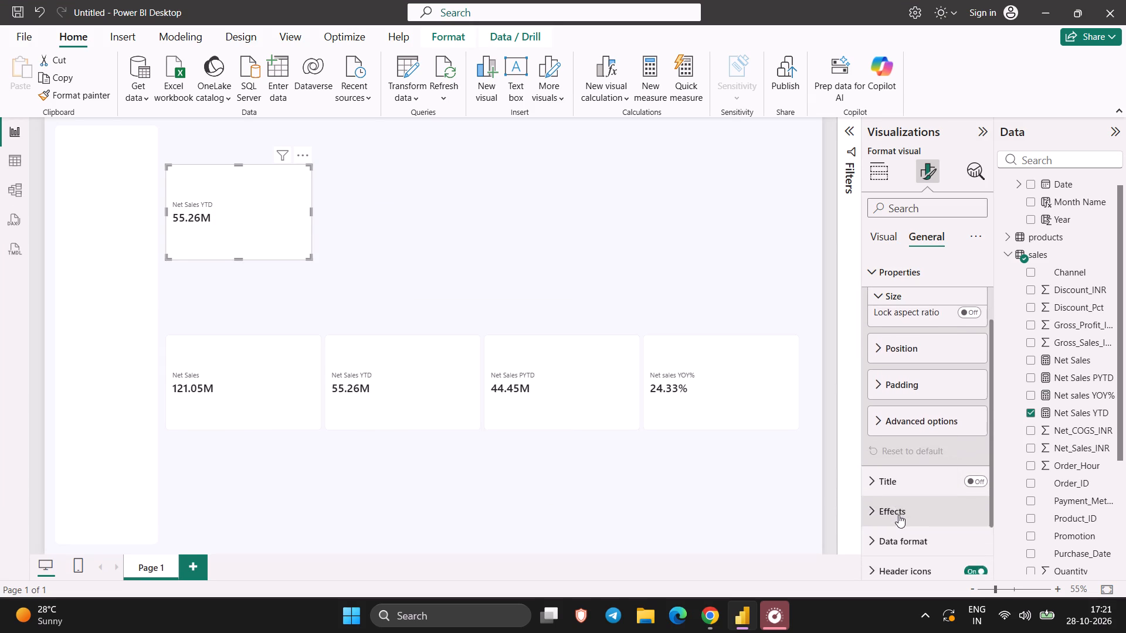
{"action": "scroll", "coordinate": [898, 515], "scroll_direction": "right", "scroll_amount": 1}
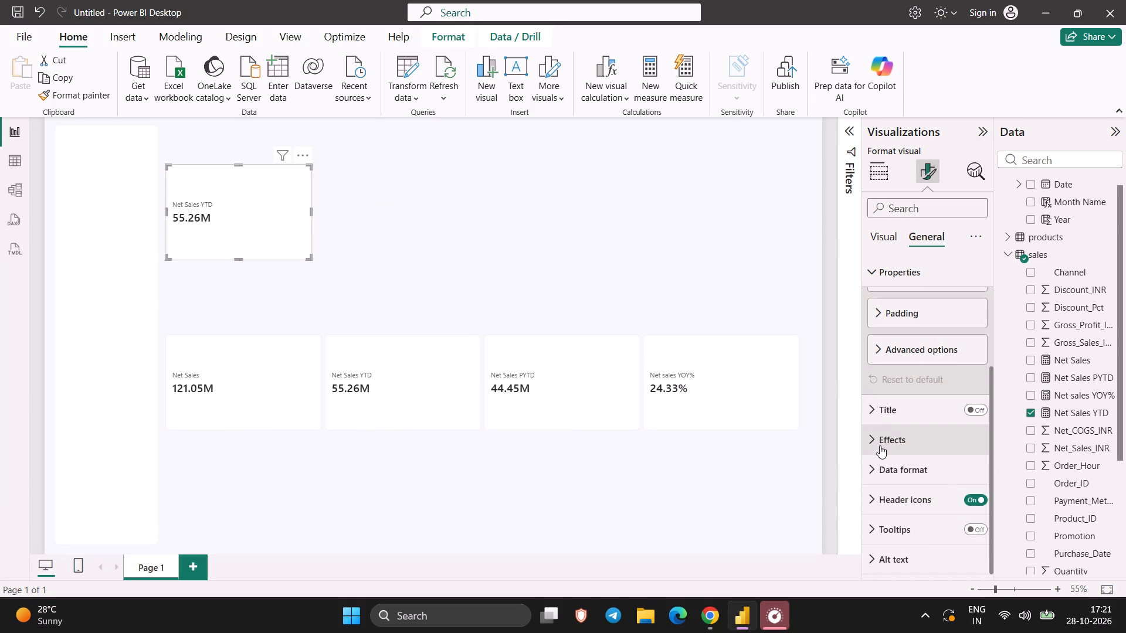
{"action": "left_click", "coordinate": [879, 467]}
{"action": "left_click", "coordinate": [879, 467]}
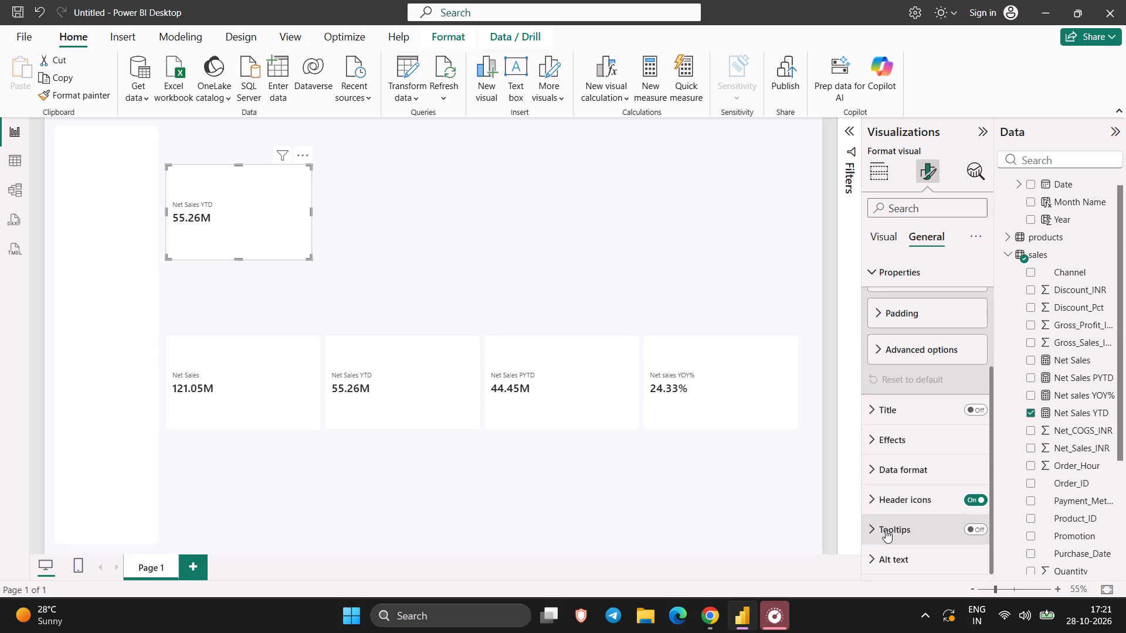
{"action": "left_click", "coordinate": [886, 532]}
{"action": "left_click", "coordinate": [886, 532]}
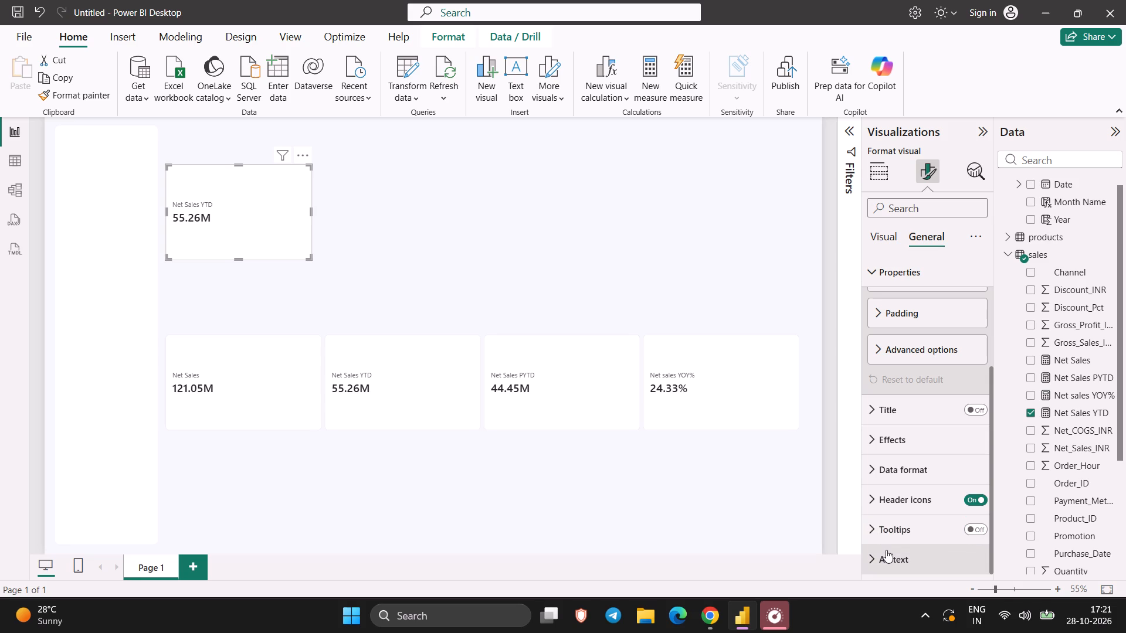
{"action": "left_click", "coordinate": [886, 550]}
{"action": "scroll", "coordinate": [886, 550], "scroll_direction": "down", "scroll_amount": 8}
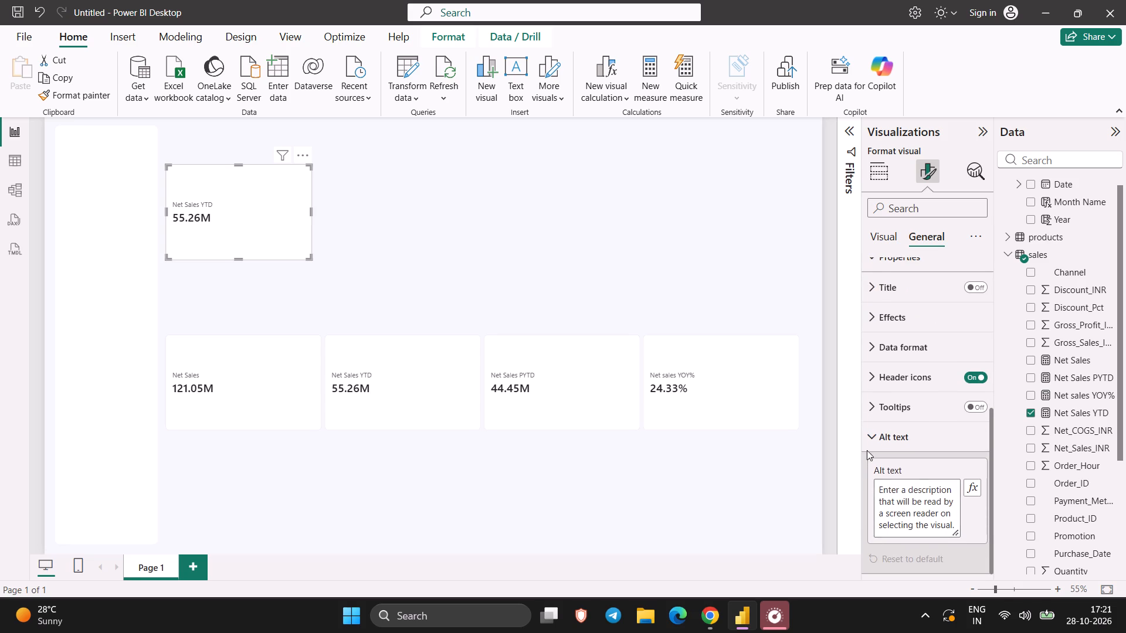
{"action": "left_click", "coordinate": [865, 439]}
{"action": "scroll", "coordinate": [865, 439], "scroll_direction": "up", "scroll_amount": 6}
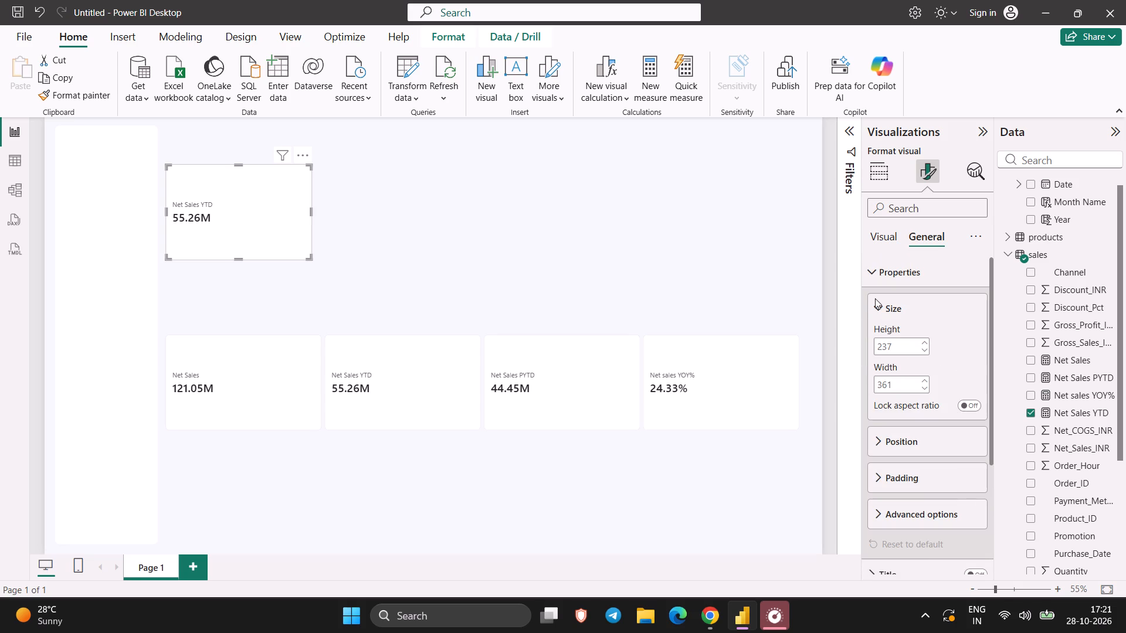
{"action": "left_click", "coordinate": [875, 298]}
{"action": "scroll", "coordinate": [890, 454], "scroll_direction": "down", "scroll_amount": 1}
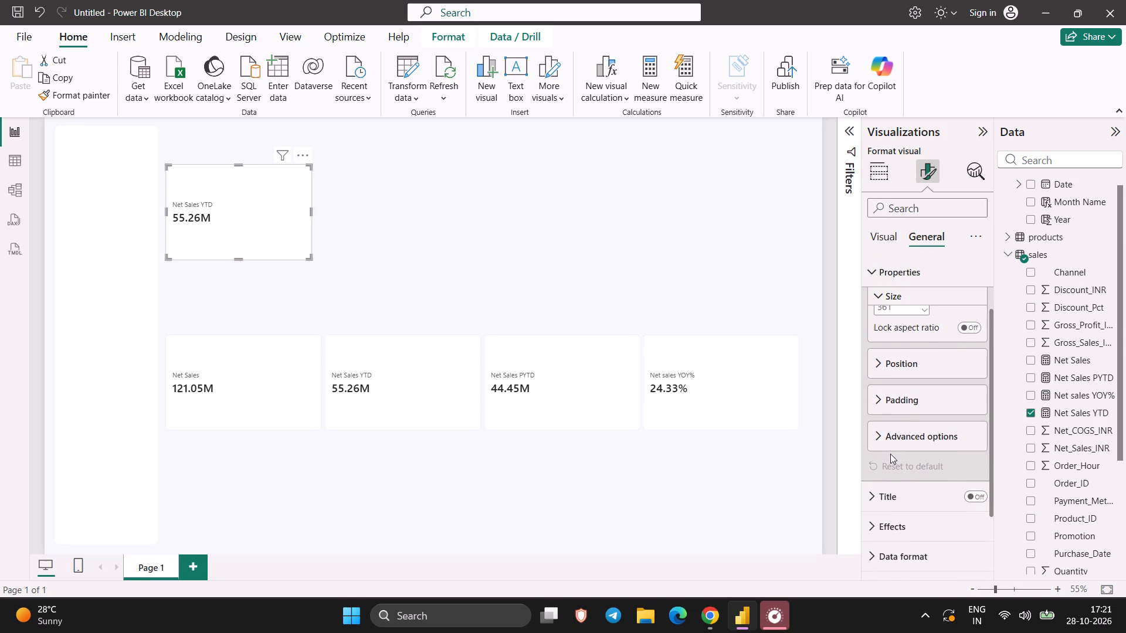
{"action": "scroll", "coordinate": [890, 454], "scroll_direction": "down", "scroll_amount": 1}
{"action": "left_click", "coordinate": [880, 427]}
{"action": "left_click", "coordinate": [880, 427]}
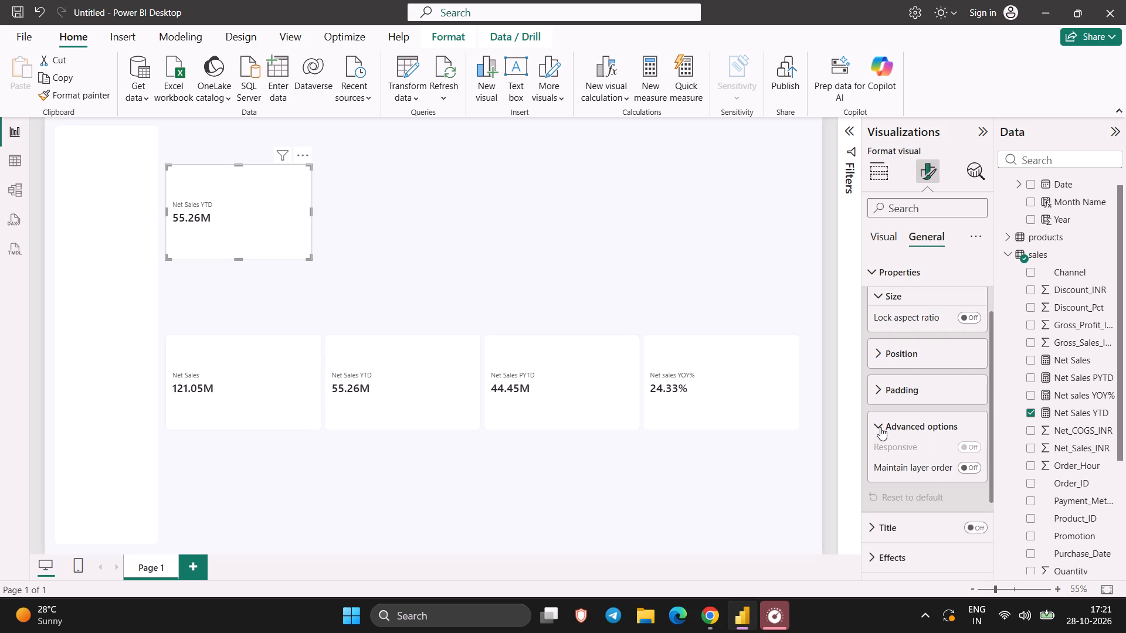
{"action": "scroll", "coordinate": [880, 427], "scroll_direction": "down", "scroll_amount": 1}
{"action": "left_click", "coordinate": [879, 456]}
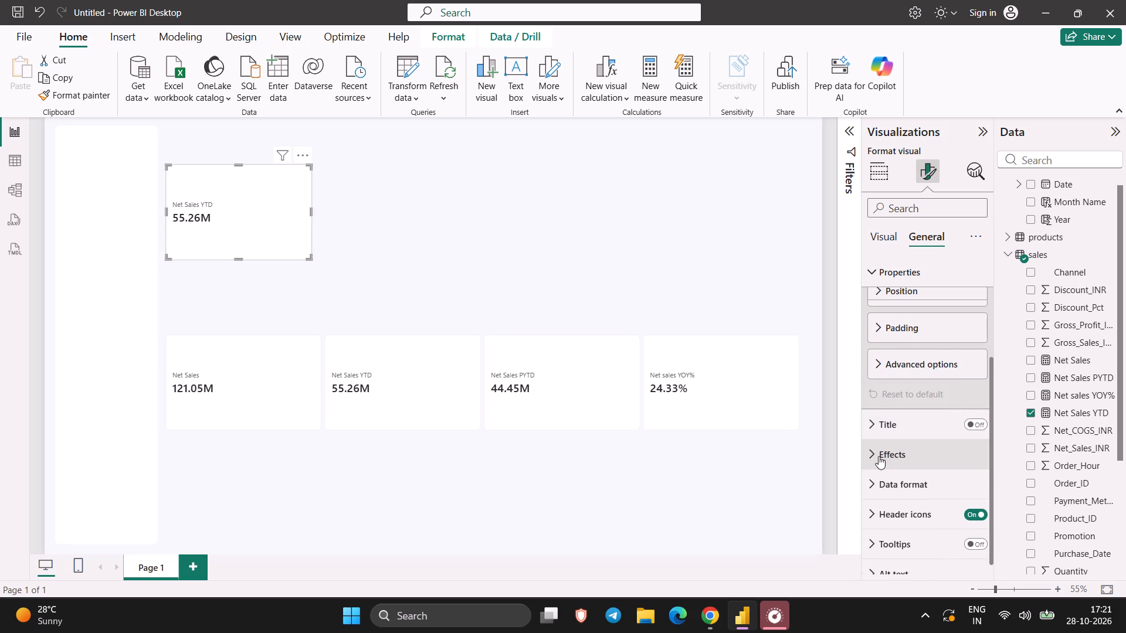
{"action": "scroll", "coordinate": [879, 456], "scroll_direction": "down", "scroll_amount": 1}
{"action": "left_click", "coordinate": [874, 426]}
{"action": "scroll", "coordinate": [874, 426], "scroll_direction": "up", "scroll_amount": 5}
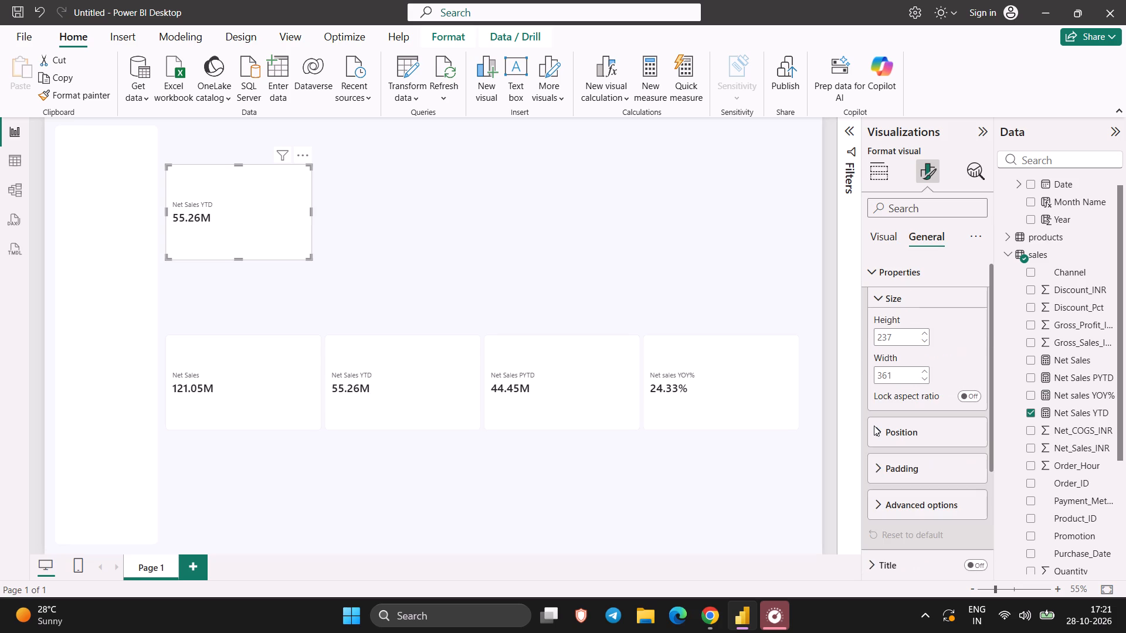
Switch to the tutorial video in Chrome and rewind to about 1:20:14, where the new card is still blank.
{"action": "left_click", "coordinate": [739, 610]}
{"action": "key", "text": "Left"}
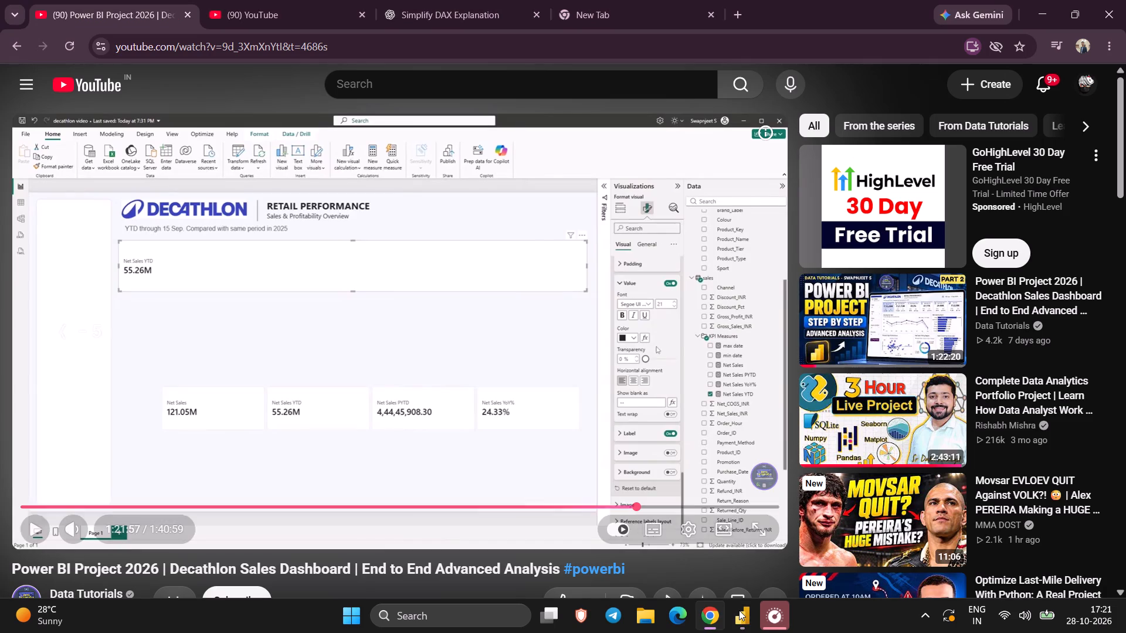
{"action": "key", "text": "Left"}
{"action": "key", "text": "Left"}
{"action": "key", "text": "Left"}
{"action": "key", "text": "Left"}
{"action": "key", "text": "Left"}
{"action": "key", "text": "Left"}
{"action": "key", "text": "Left"}
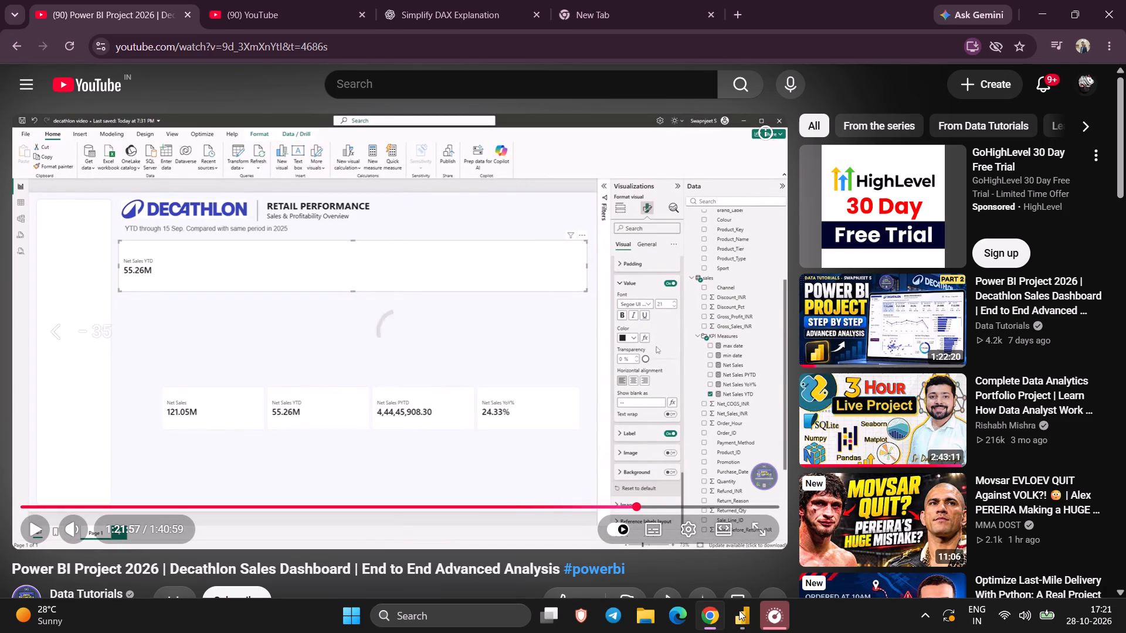
{"action": "key", "text": "Left"}
{"action": "key", "text": "Left"}
{"action": "key", "text": "Left"}
{"action": "key", "text": "Left"}
{"action": "key", "text": "Left"}
{"action": "key", "text": "Left"}
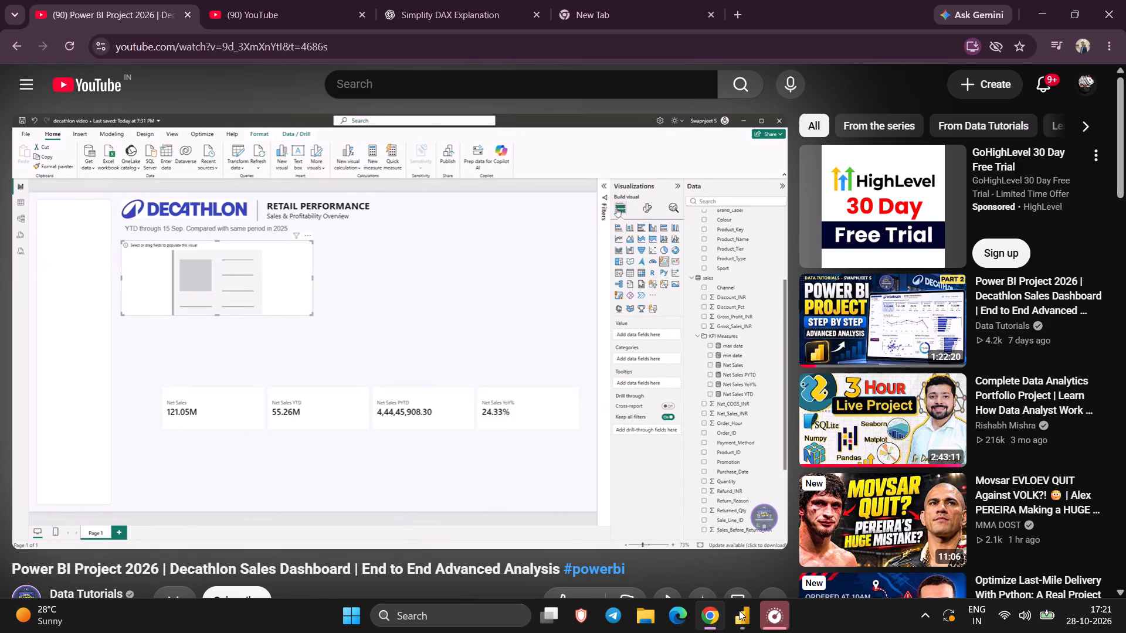
Play the tutorial in short bursts from about 1:20:14 to 1:20:30 to read the card's field and its height and width settings.
{"action": "key", "text": "space"}
{"action": "key", "text": "space"}
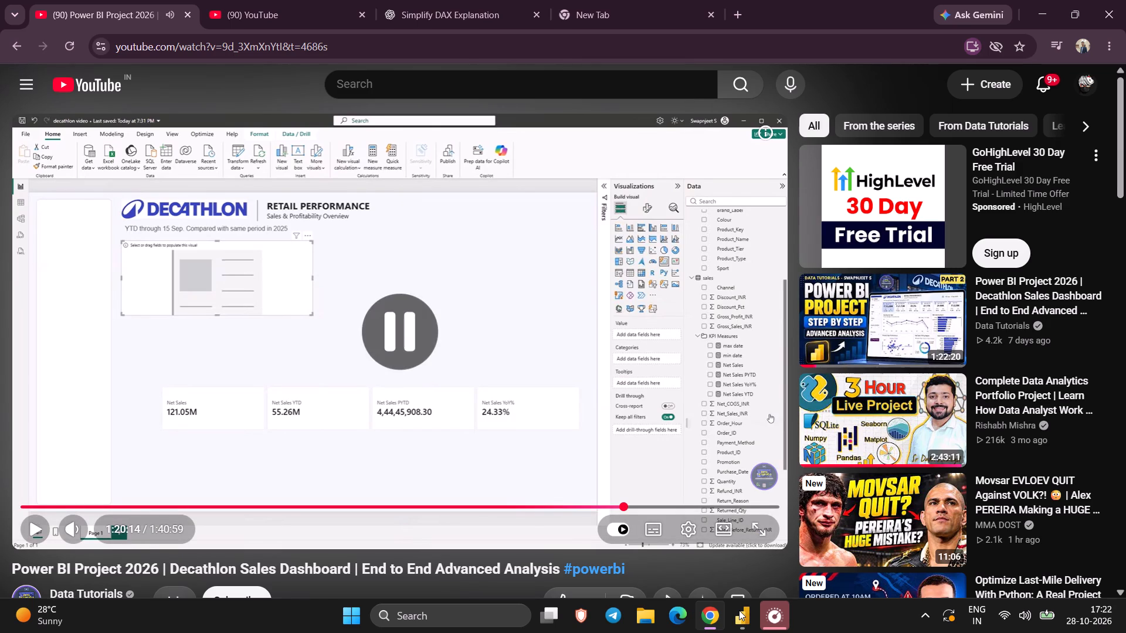
{"action": "key", "text": "space"}
{"action": "key", "text": "space"}
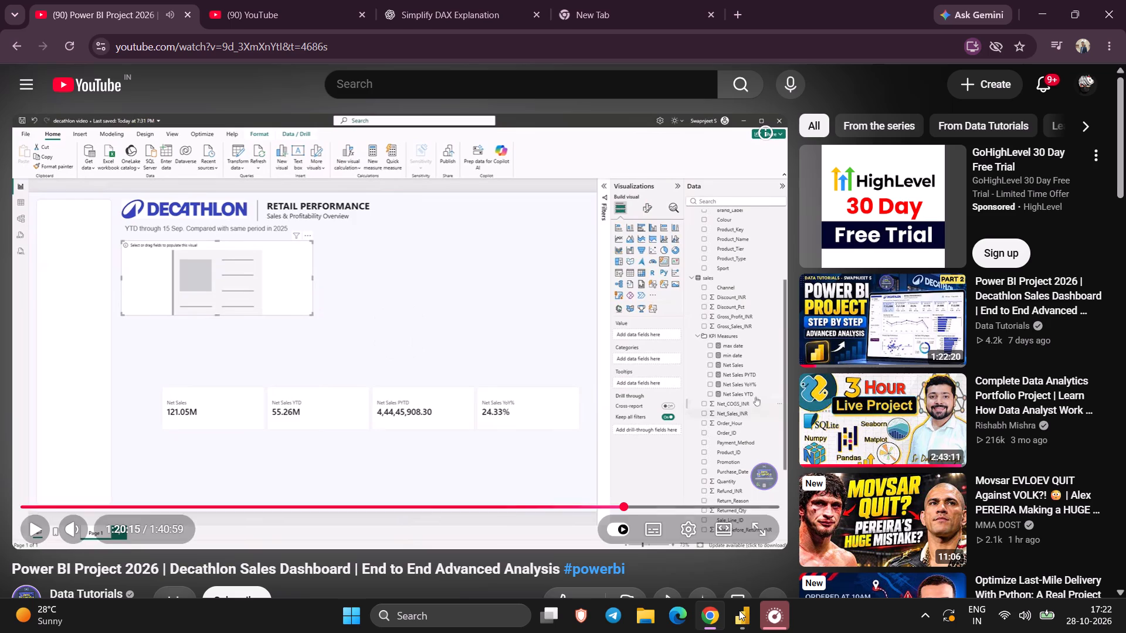
{"action": "key", "text": "space"}
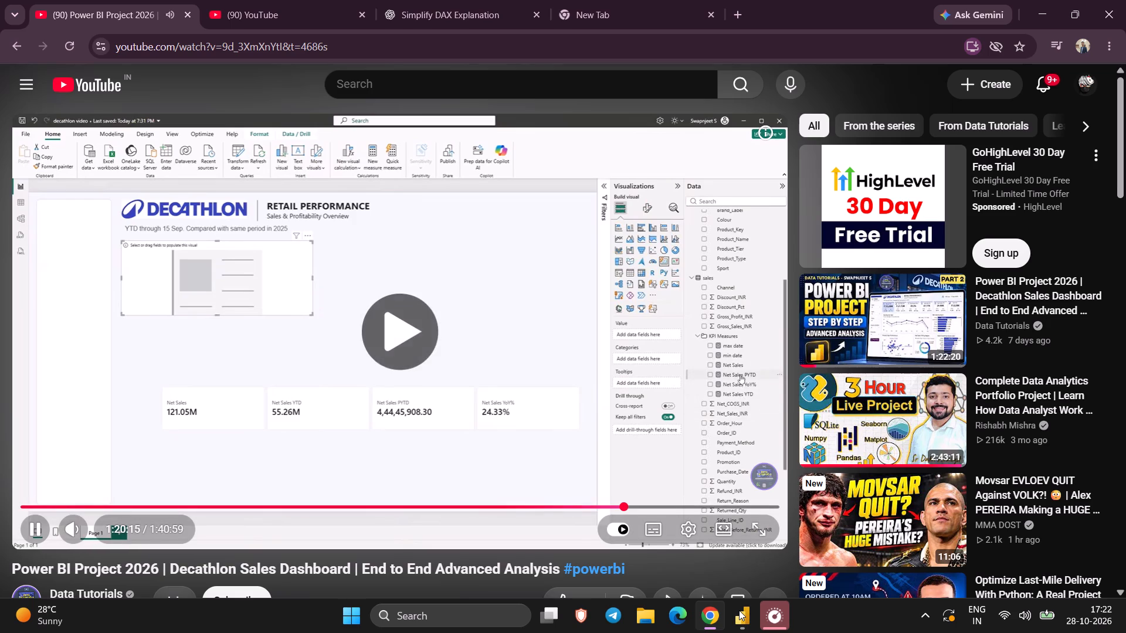
{"action": "key", "text": "space"}
{"action": "key", "text": "space"}
{"action": "key", "text": "space"}
{"action": "key", "text": "space"}
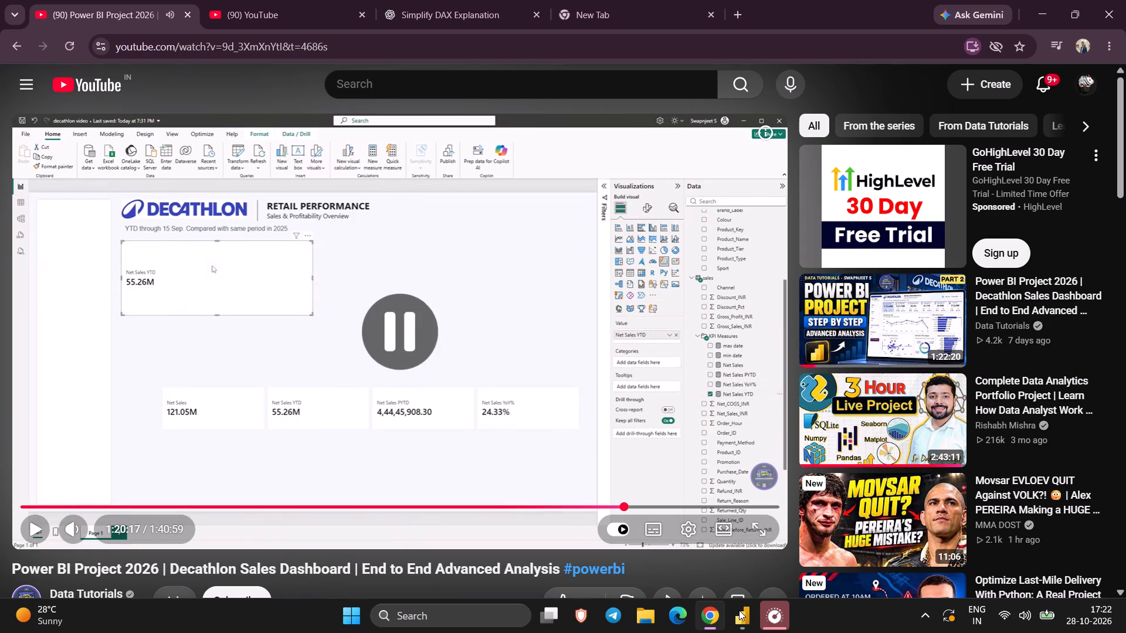
{"action": "key", "text": "space"}
{"action": "key", "text": "space"}
{"action": "key", "text": "space"}
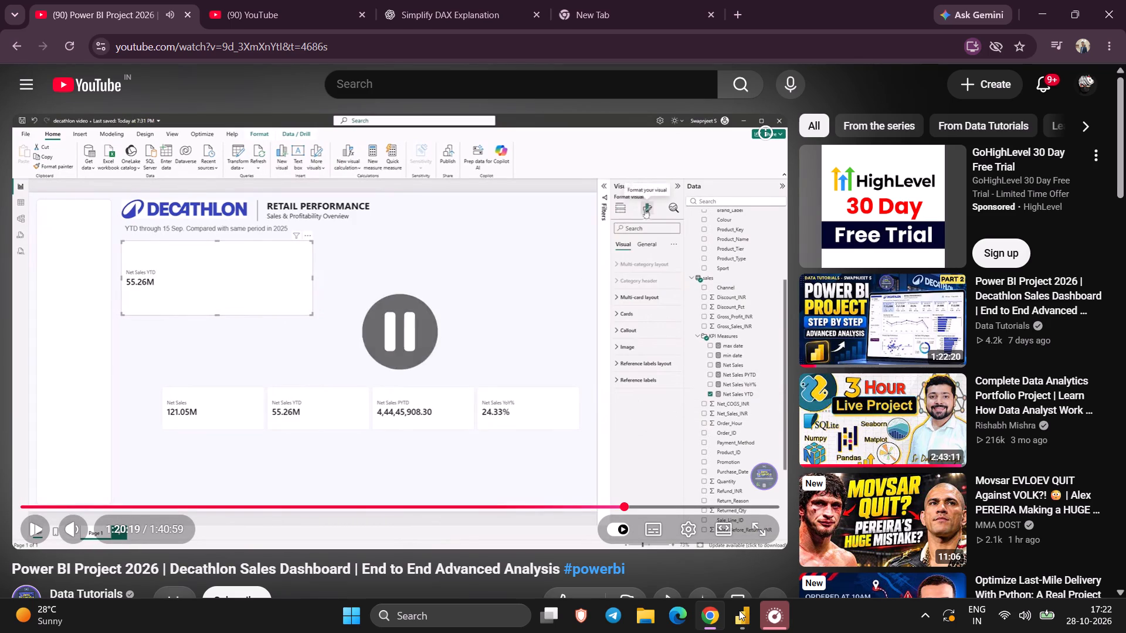
{"action": "key", "text": "space"}
{"action": "key", "text": "space"}
{"action": "key", "text": "space"}
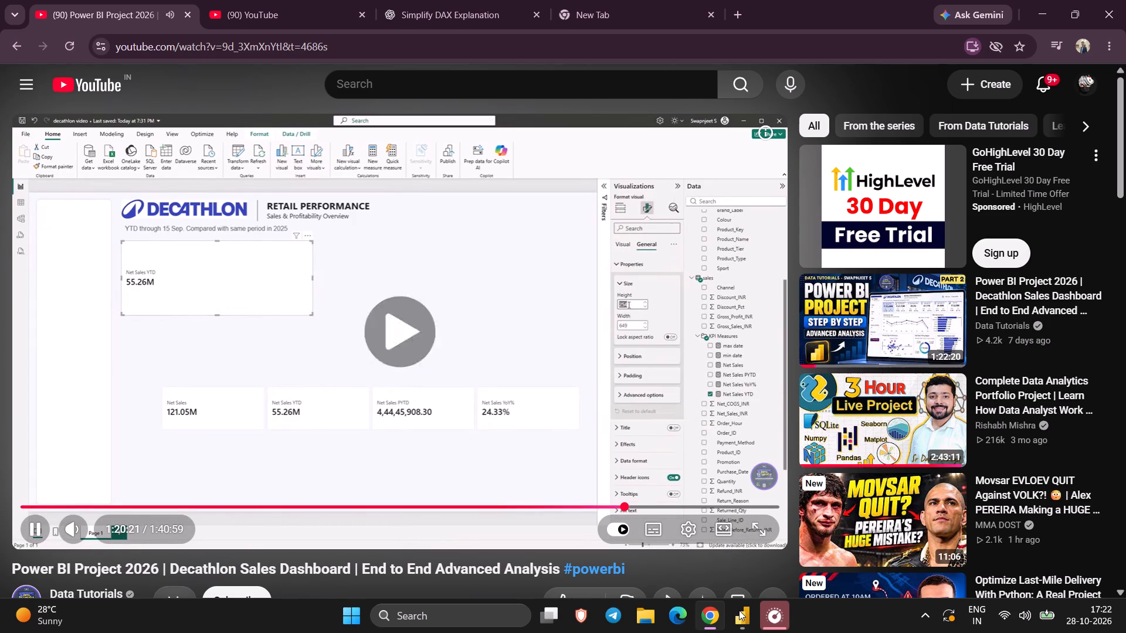
{"action": "key", "text": "space"}
{"action": "key", "text": "space"}
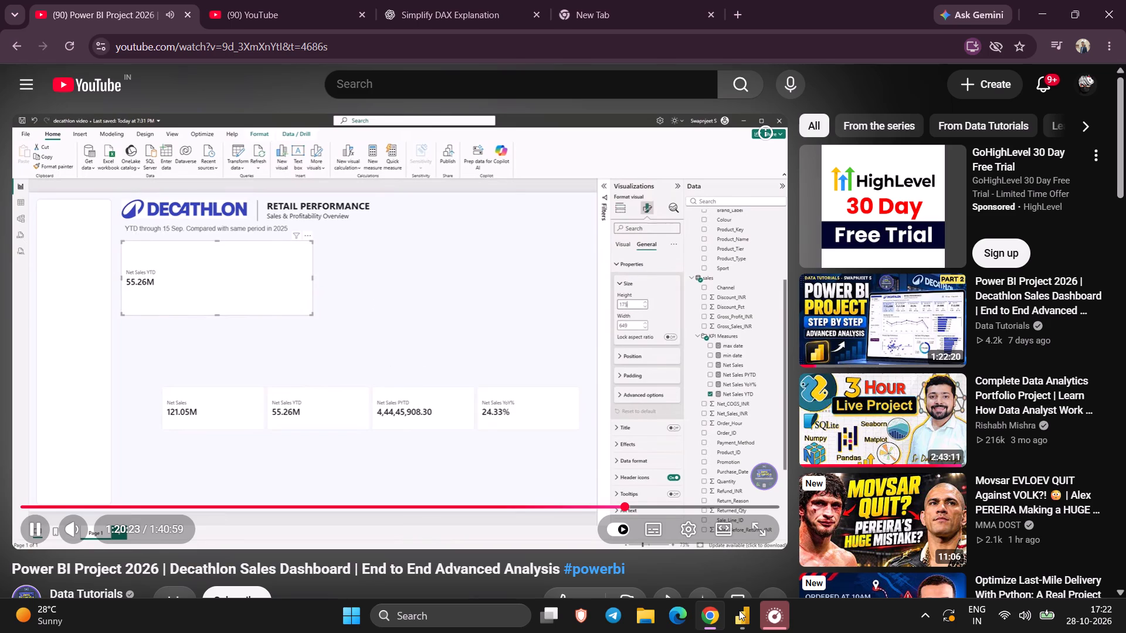
{"action": "key", "text": "space"}
{"action": "key", "text": "space"}
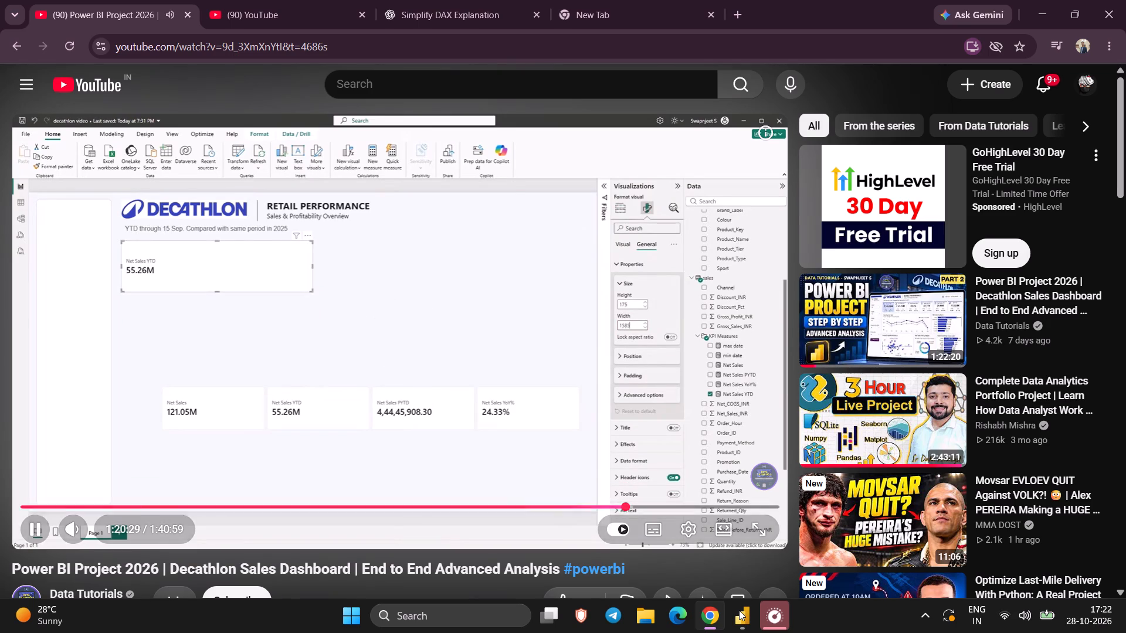
{"action": "key", "text": "space"}
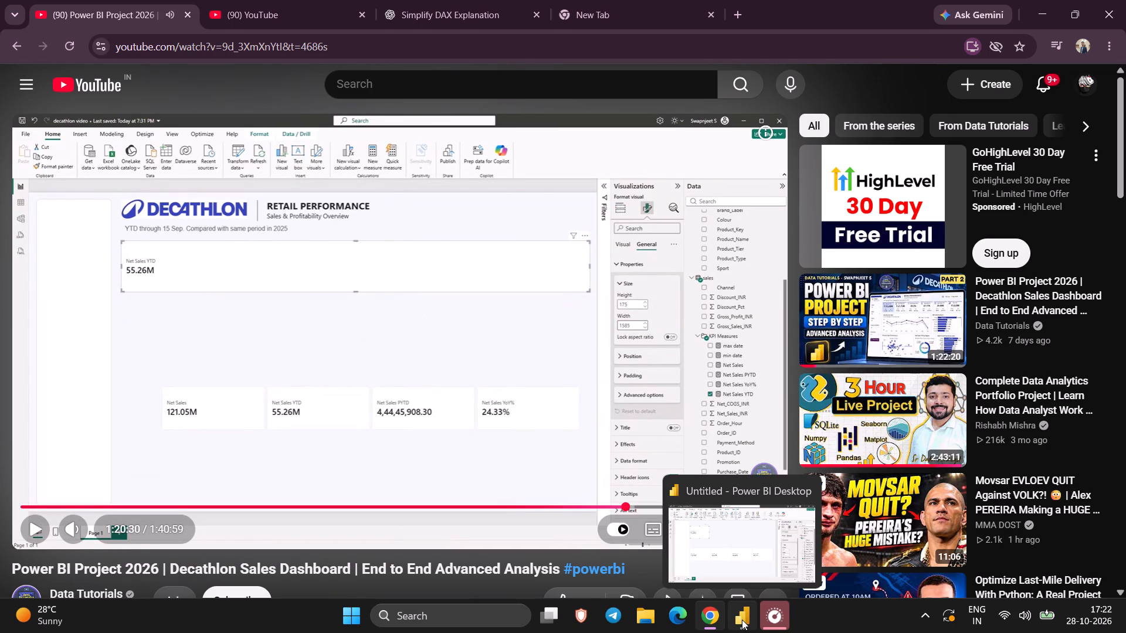
Switch to Power BI Desktop and set the Net Sales YTD card's height to 175 and width to 1585.
{"action": "left_click", "coordinate": [742, 620]}
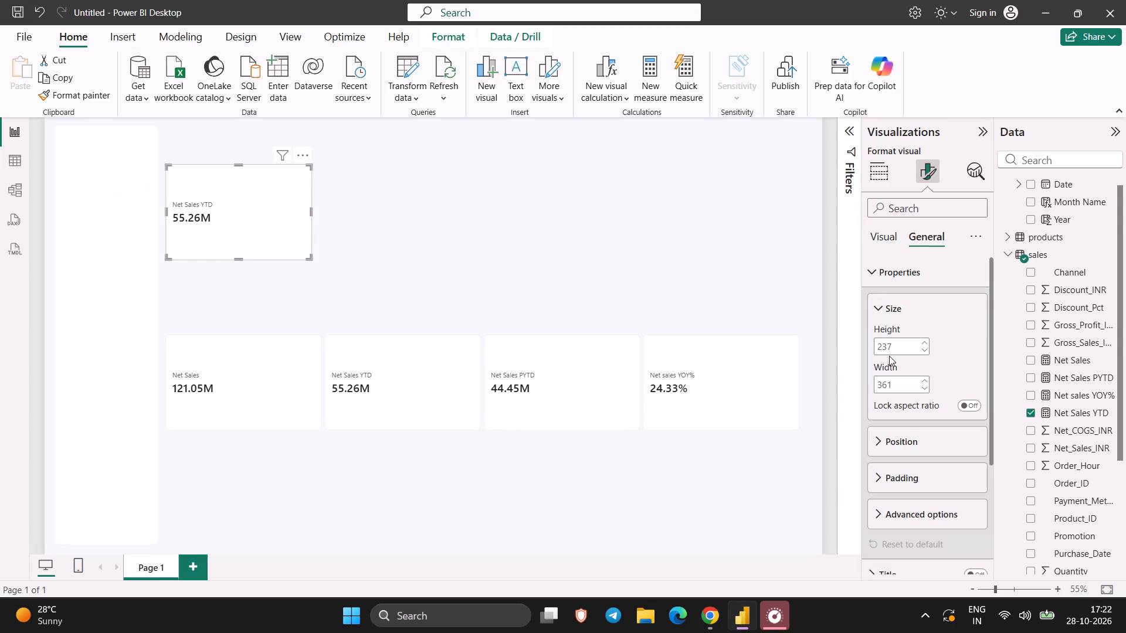
{"action": "left_click", "coordinate": [891, 353]}
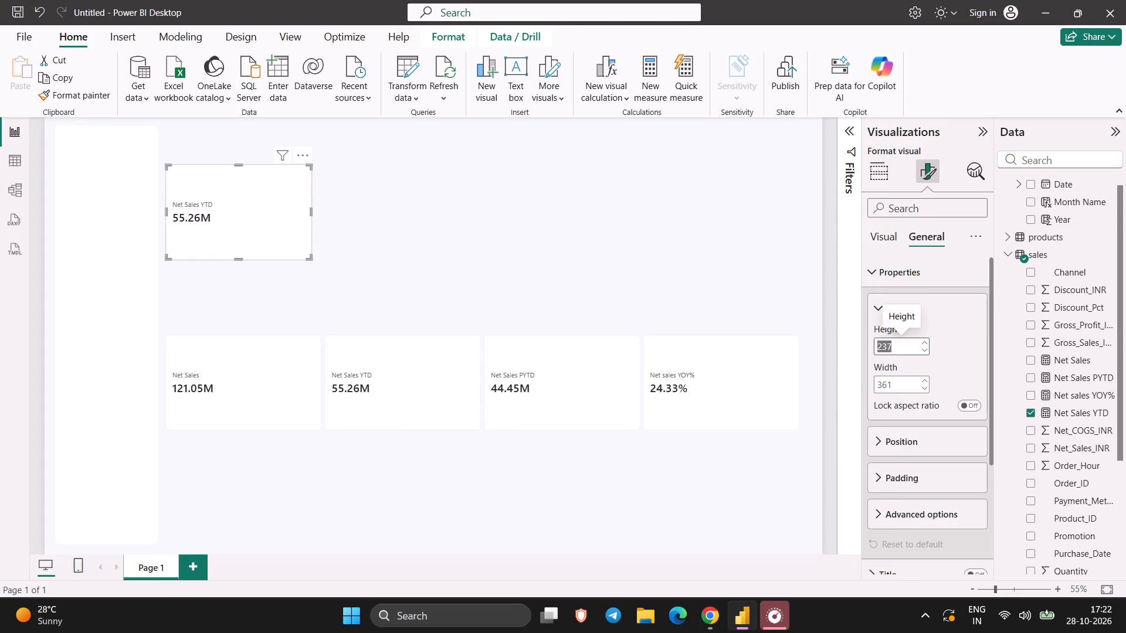
{"action": "type", "text": "175"}
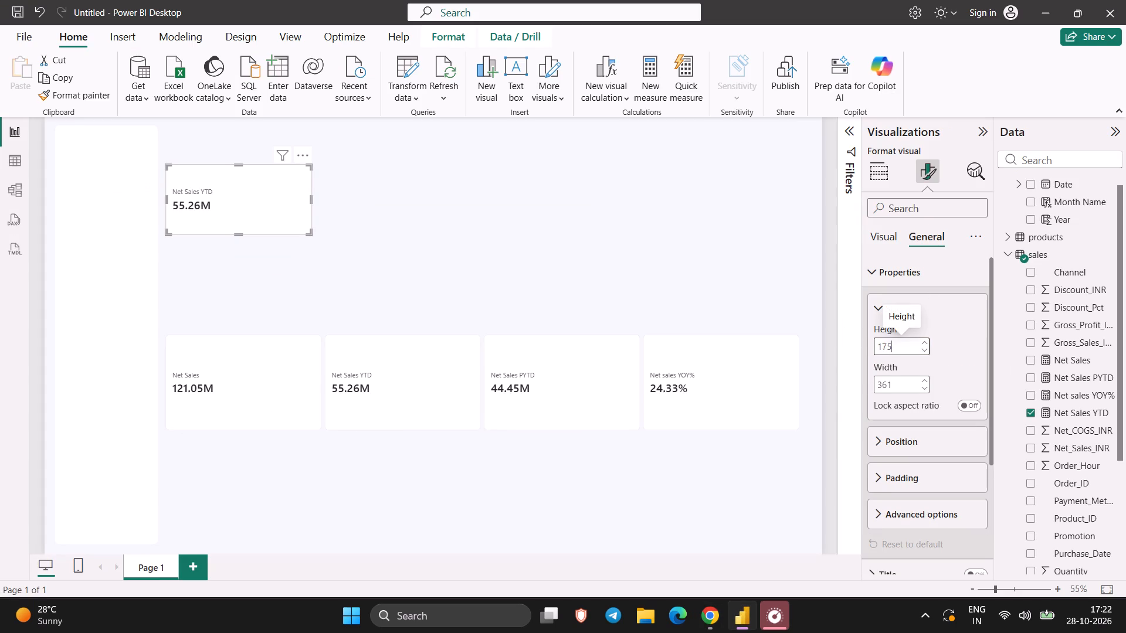
{"action": "left_click", "coordinate": [911, 388]}
{"action": "type", "text": "1585"}
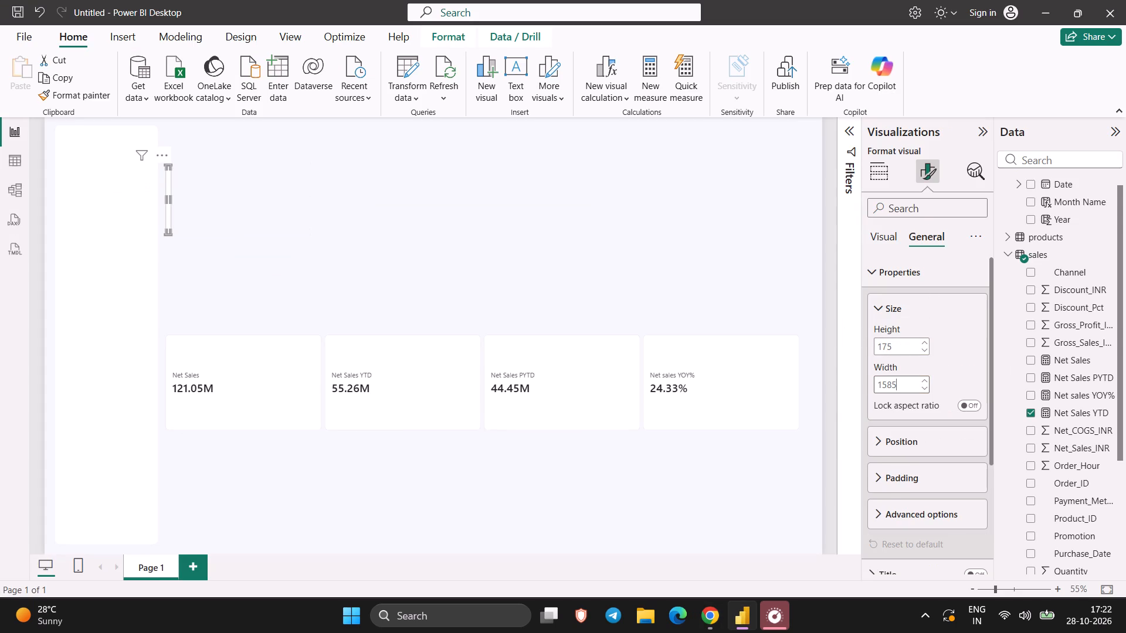
{"action": "key", "text": "Return"}
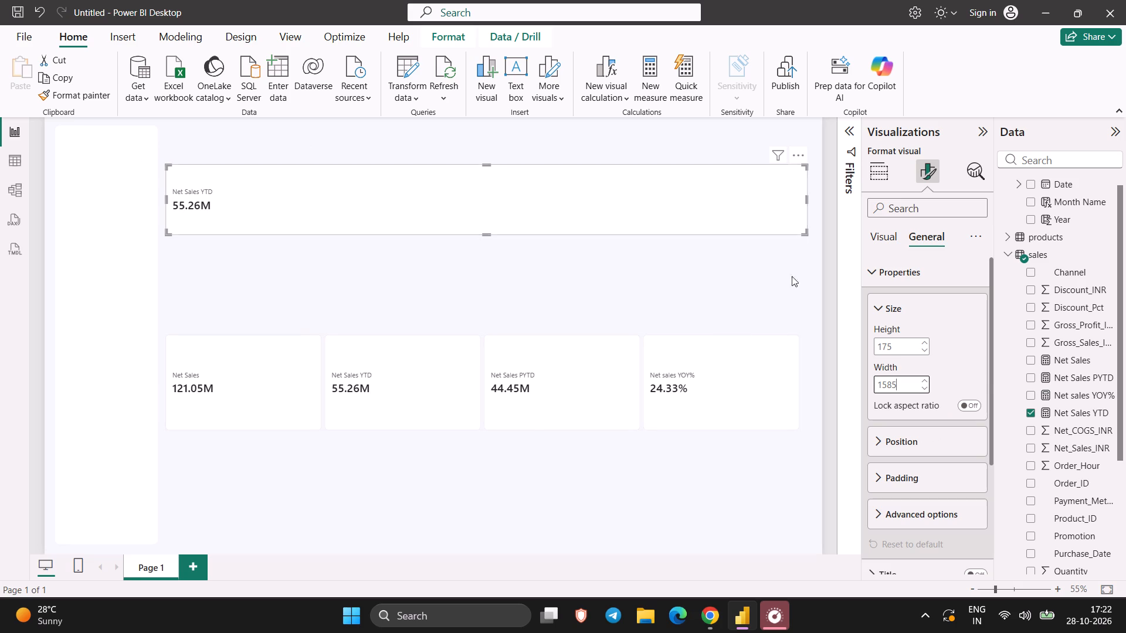
Switch back to the tutorial in Chrome, resume playback and set the playback speed to 2.0.
{"action": "left_click", "coordinate": [719, 610]}
{"action": "key", "text": "space"}
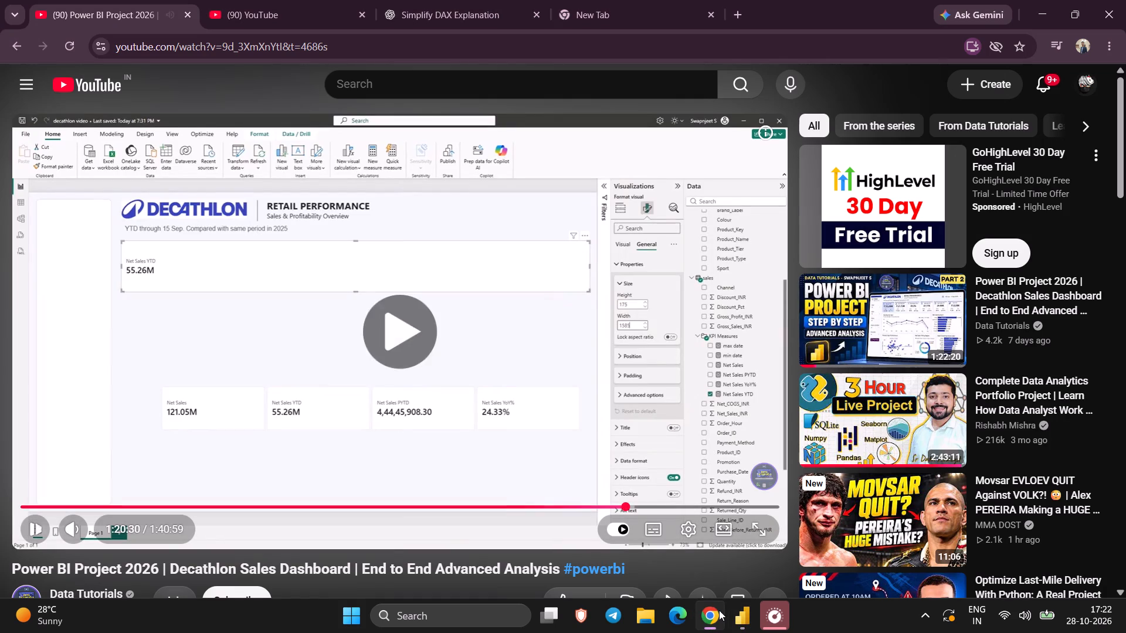
{"action": "left_click", "coordinate": [689, 538]}
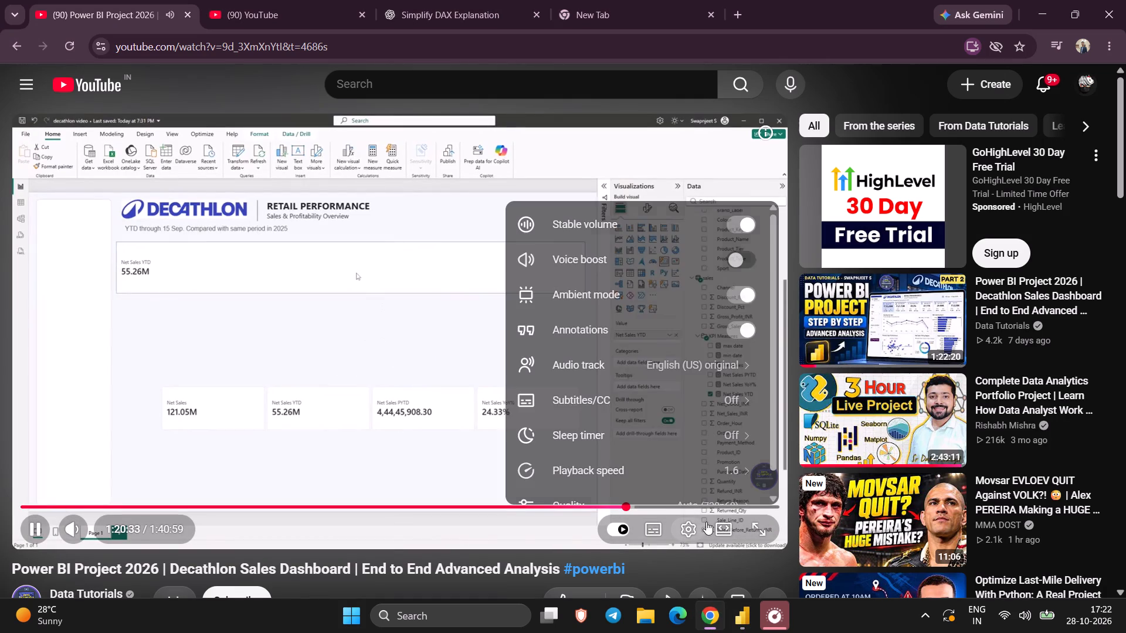
{"action": "left_click", "coordinate": [732, 469]}
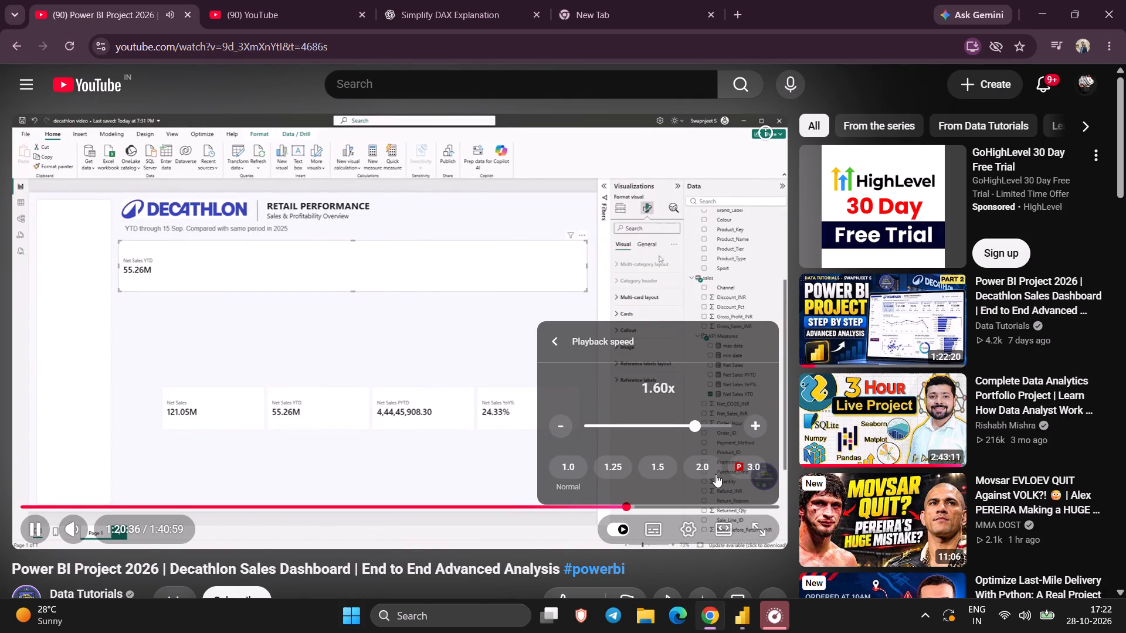
{"action": "left_click", "coordinate": [711, 472]}
{"action": "left_click", "coordinate": [440, 224]}
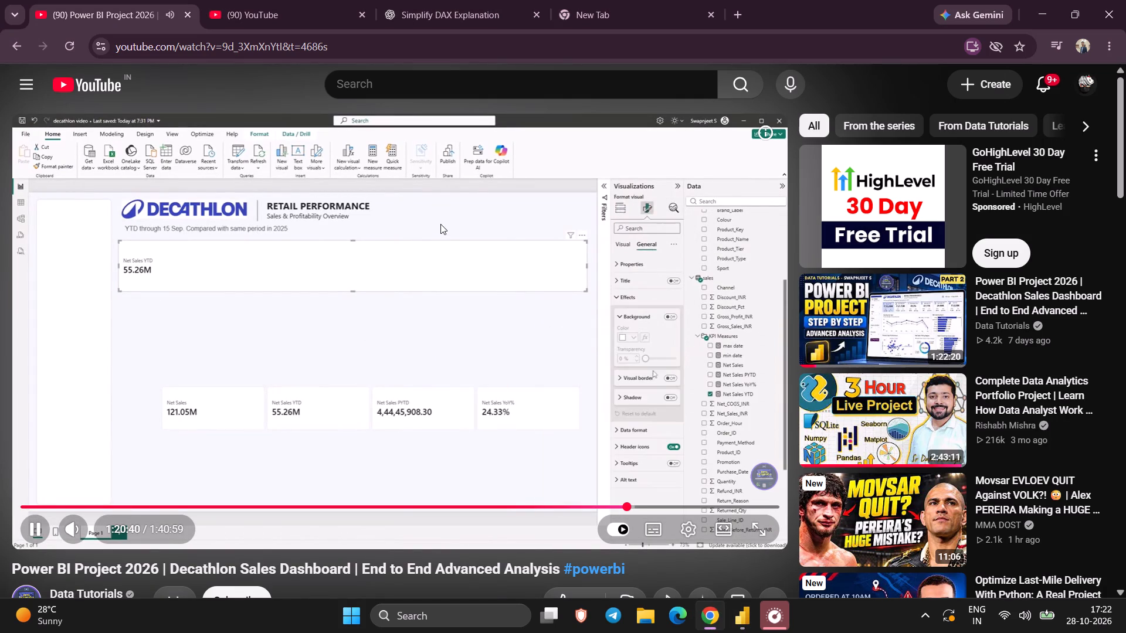
Watch the tutorial, pausing as needed, up to about 1:21:11, where the multi-card layout's horizontal gap is edited.
{"action": "left_click", "coordinate": [448, 264]}
{"action": "left_click", "coordinate": [448, 264]}
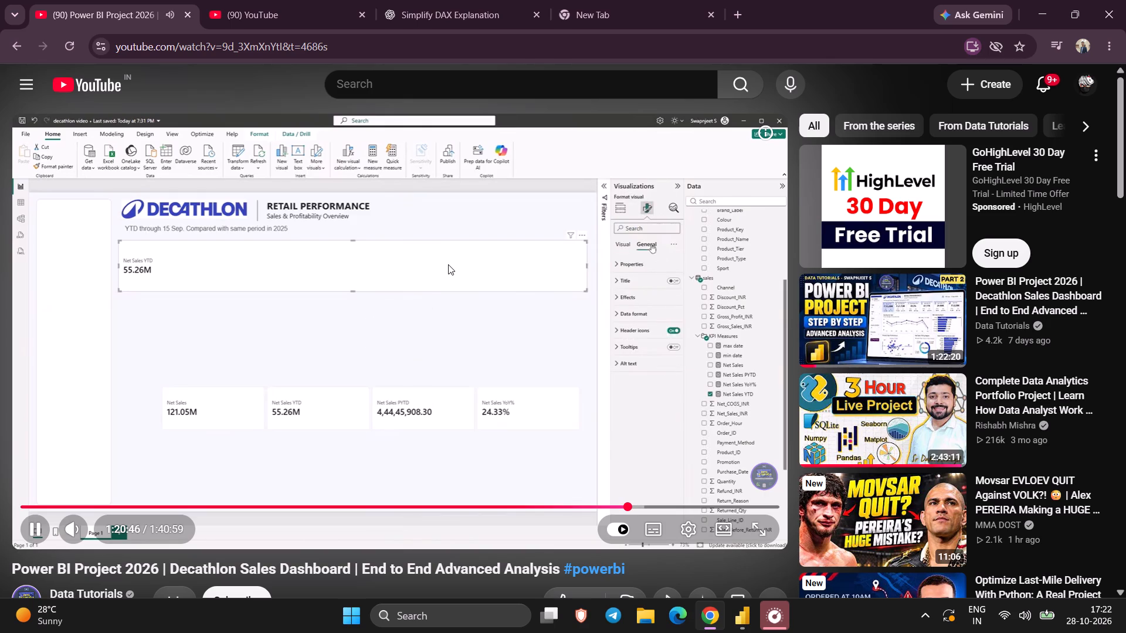
{"action": "left_click", "coordinate": [448, 264]}
{"action": "left_click", "coordinate": [448, 264]}
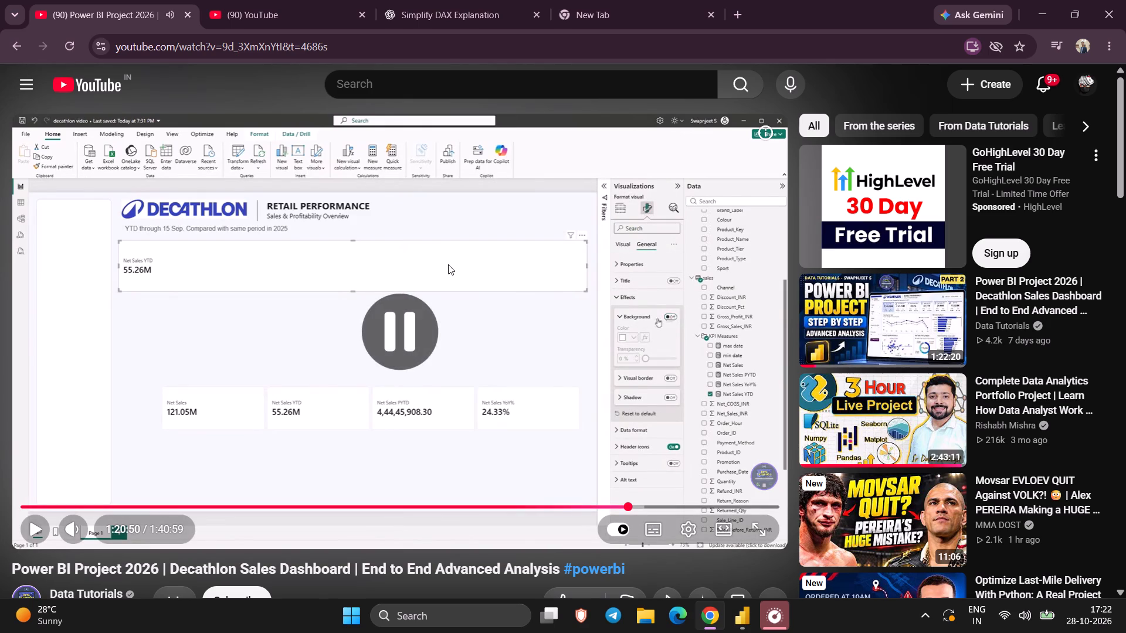
{"action": "left_click", "coordinate": [532, 309]}
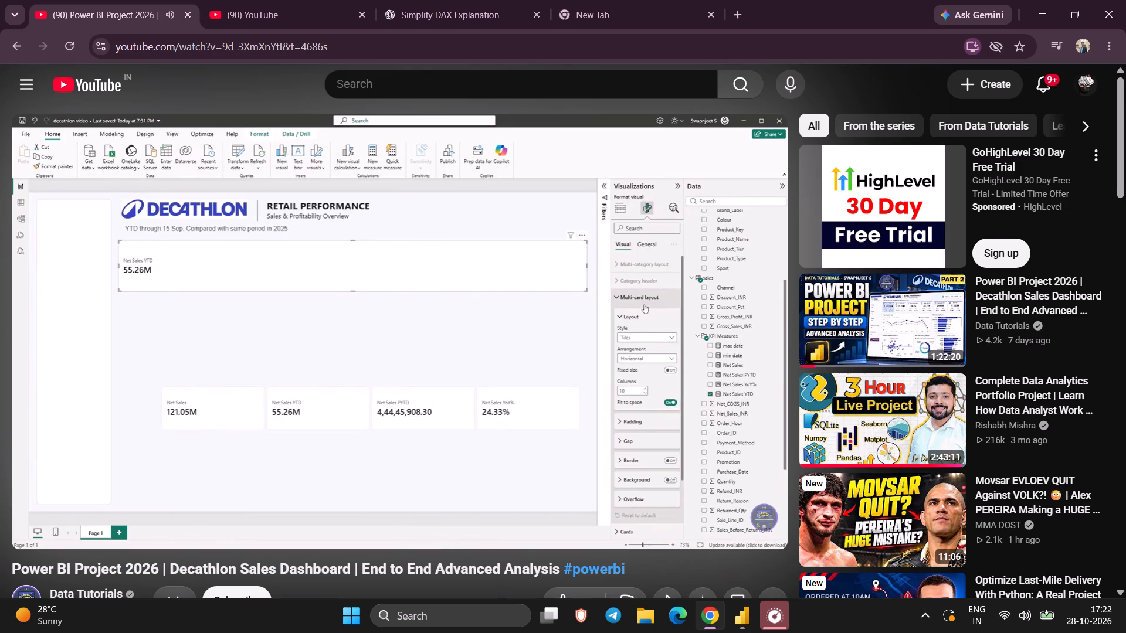
{"action": "left_click", "coordinate": [532, 309]}
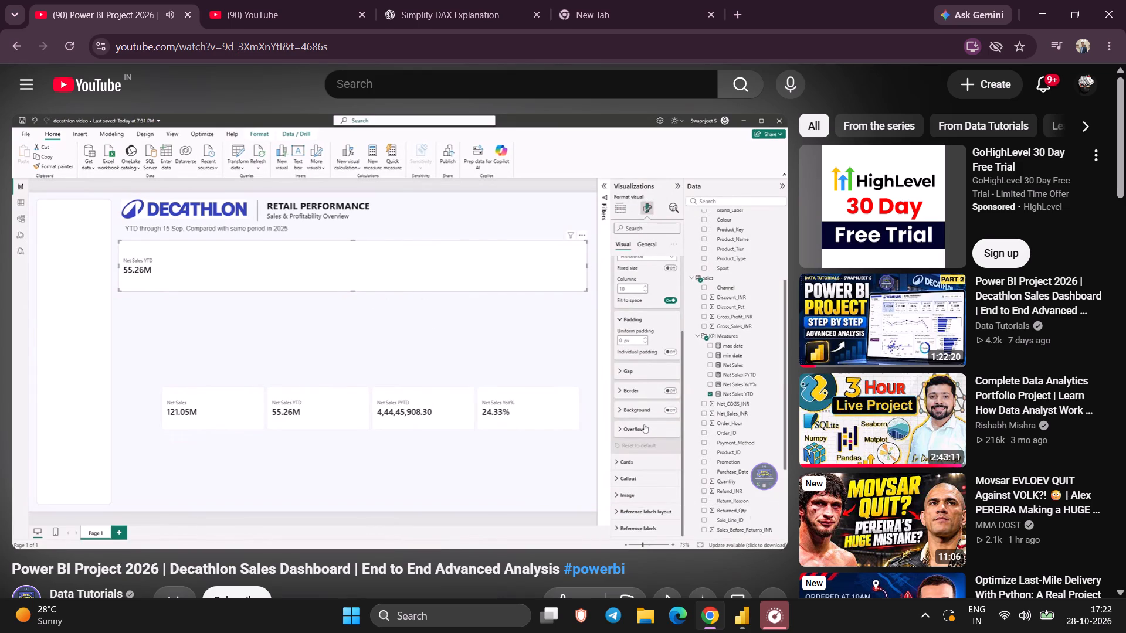
{"action": "left_click", "coordinate": [532, 309]}
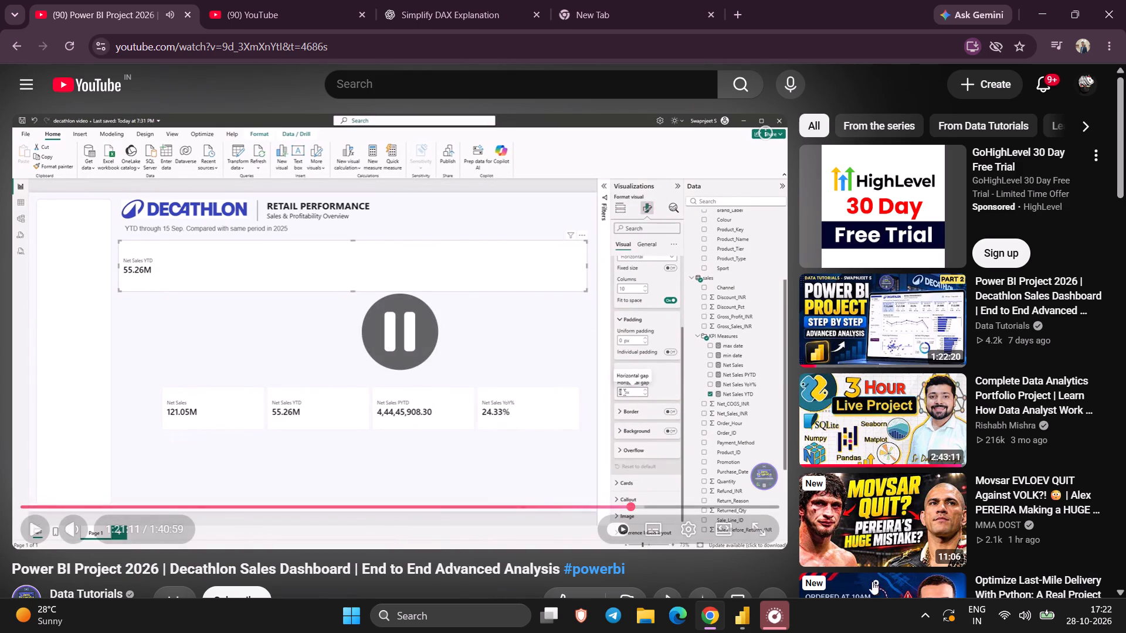
Switch to Power BI Desktop and examine the Net Sales YTD card's general size, padding and position properties for the gap setting.
{"action": "left_click", "coordinate": [740, 612]}
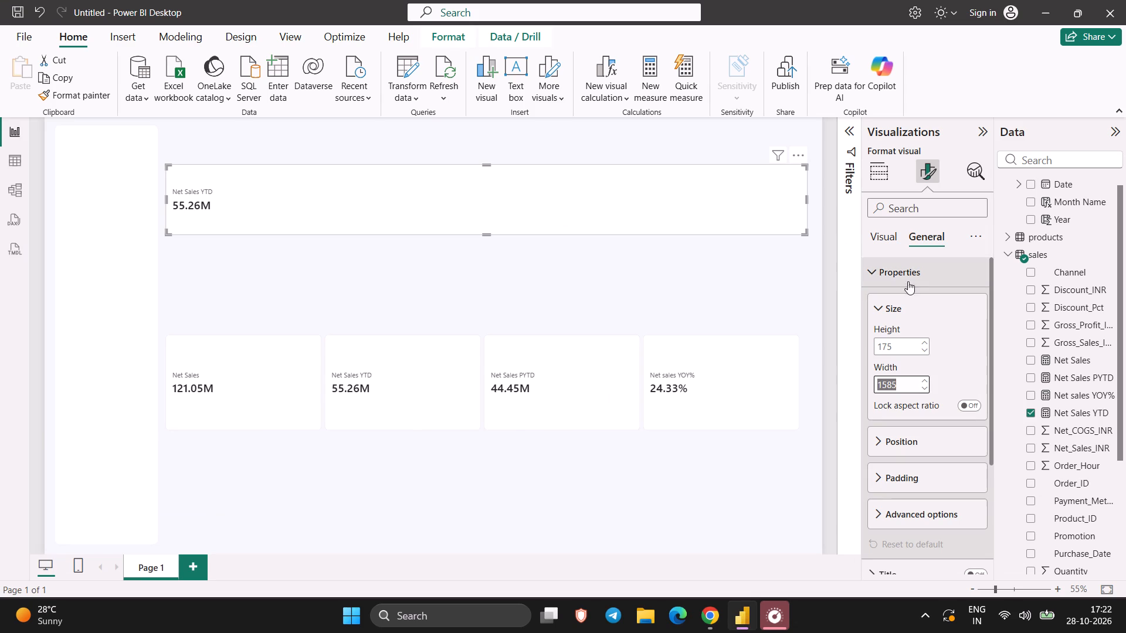
{"action": "left_click", "coordinate": [877, 306]}
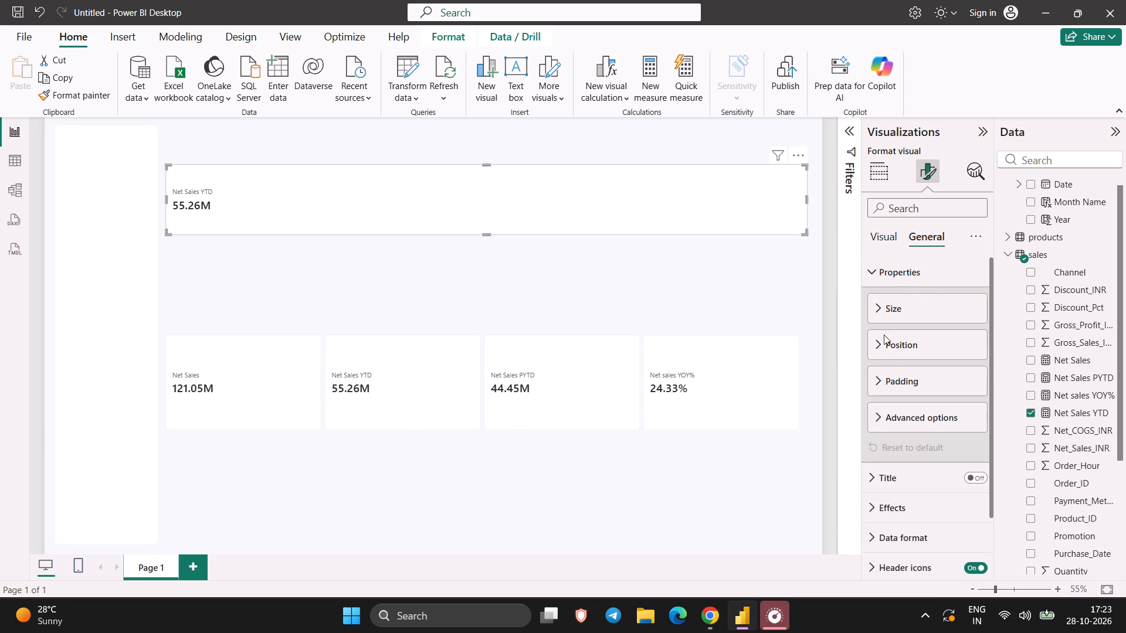
{"action": "left_click", "coordinate": [889, 382]}
{"action": "scroll", "coordinate": [889, 382], "scroll_direction": "down", "scroll_amount": 1}
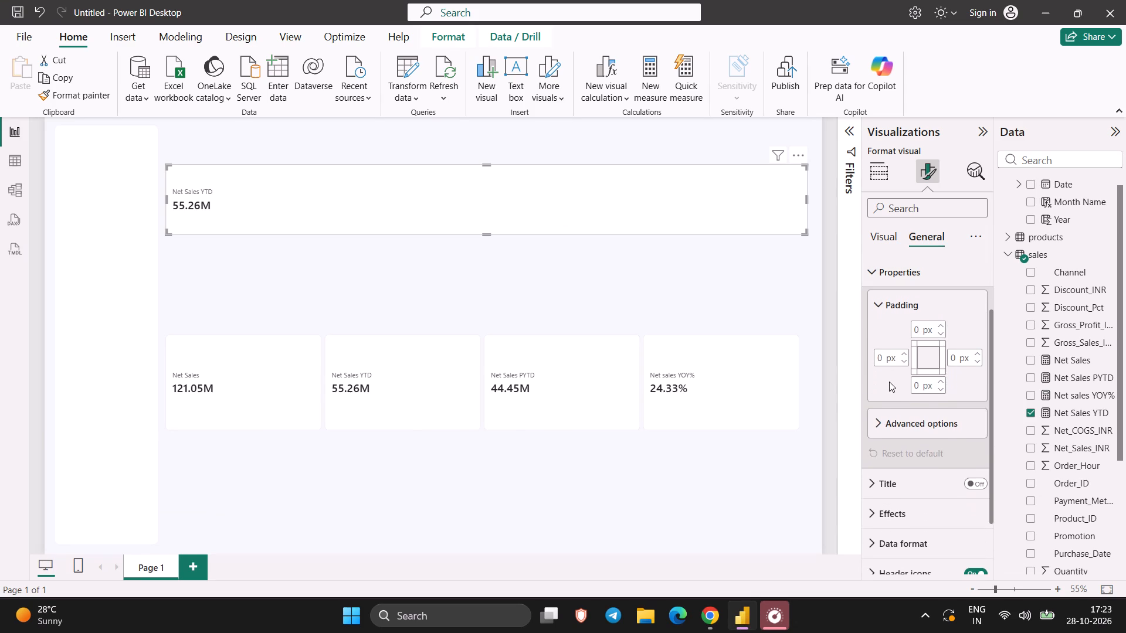
{"action": "scroll", "coordinate": [889, 382], "scroll_direction": "up", "scroll_amount": 1}
{"action": "left_click", "coordinate": [883, 367]}
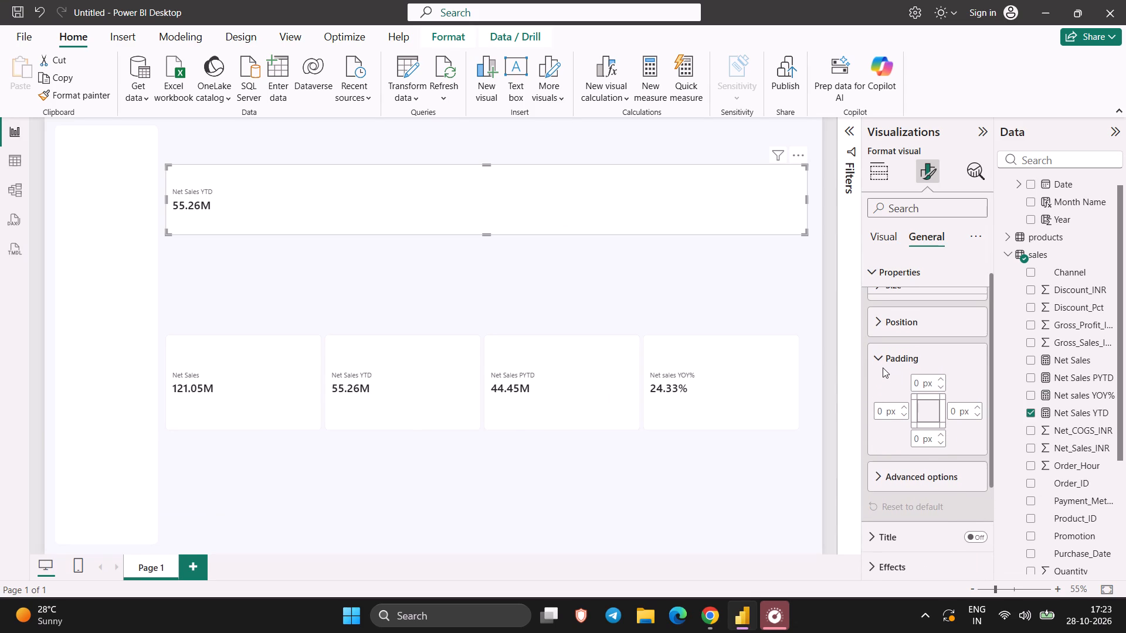
{"action": "left_click", "coordinate": [880, 362]}
{"action": "left_click", "coordinate": [877, 324]}
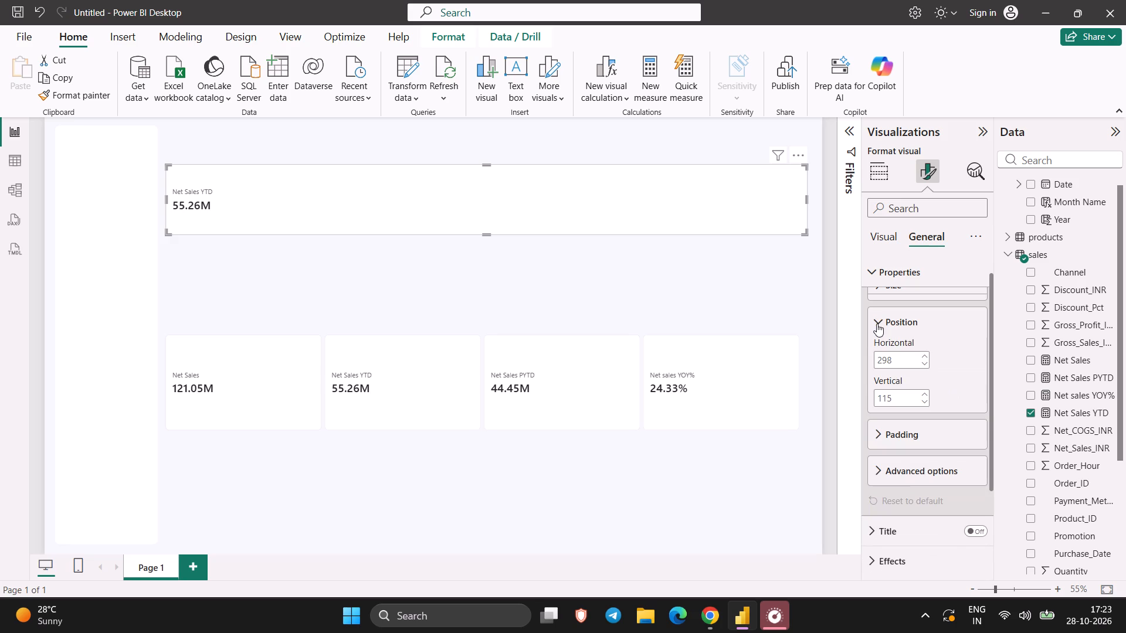
{"action": "left_click", "coordinate": [877, 324]}
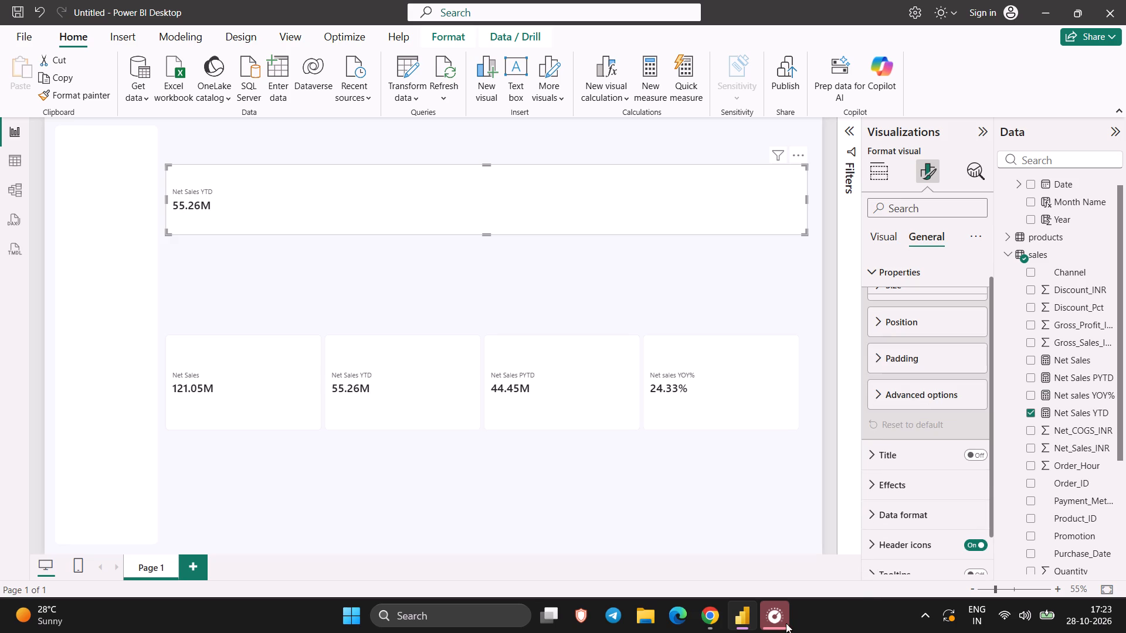
Recheck the paused tutorial in Chrome, and in Power BI Desktop set the Net Sales YTD card's multi-card layout horizontal gap to 20 px.
{"action": "left_click", "coordinate": [749, 625]}
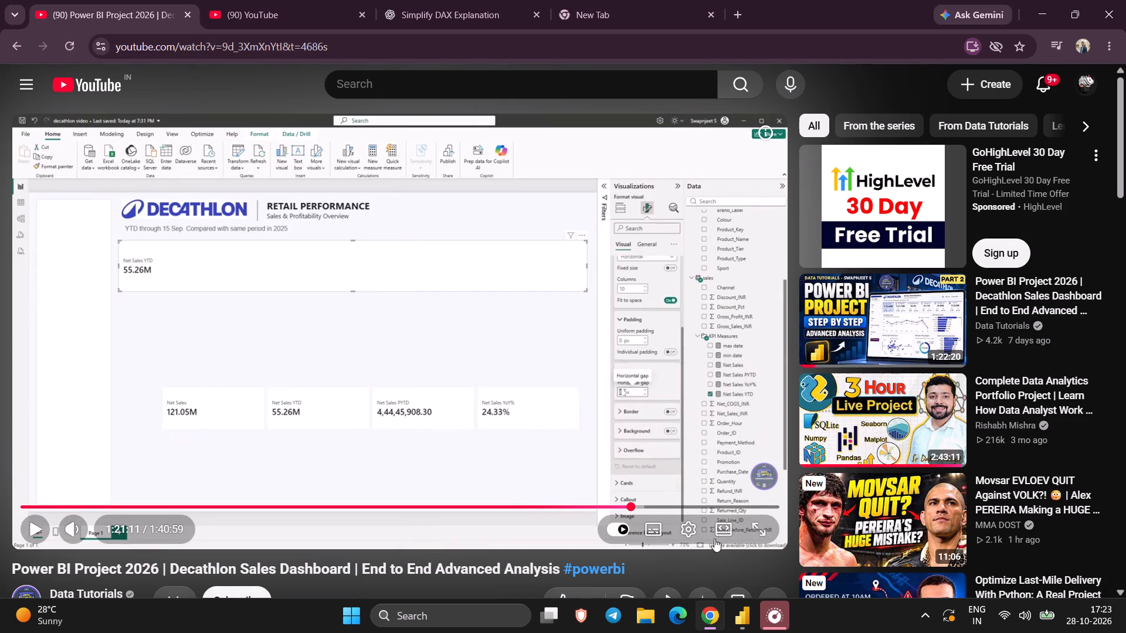
{"action": "left_click", "coordinate": [734, 621]}
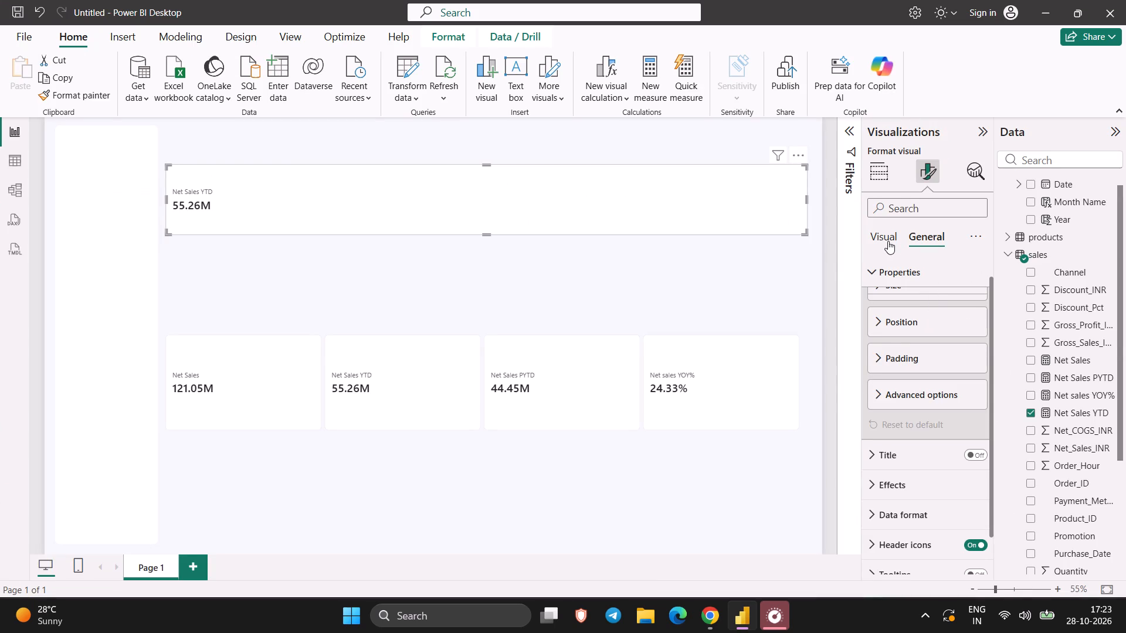
{"action": "left_click", "coordinate": [887, 240]}
{"action": "left_click", "coordinate": [888, 344]}
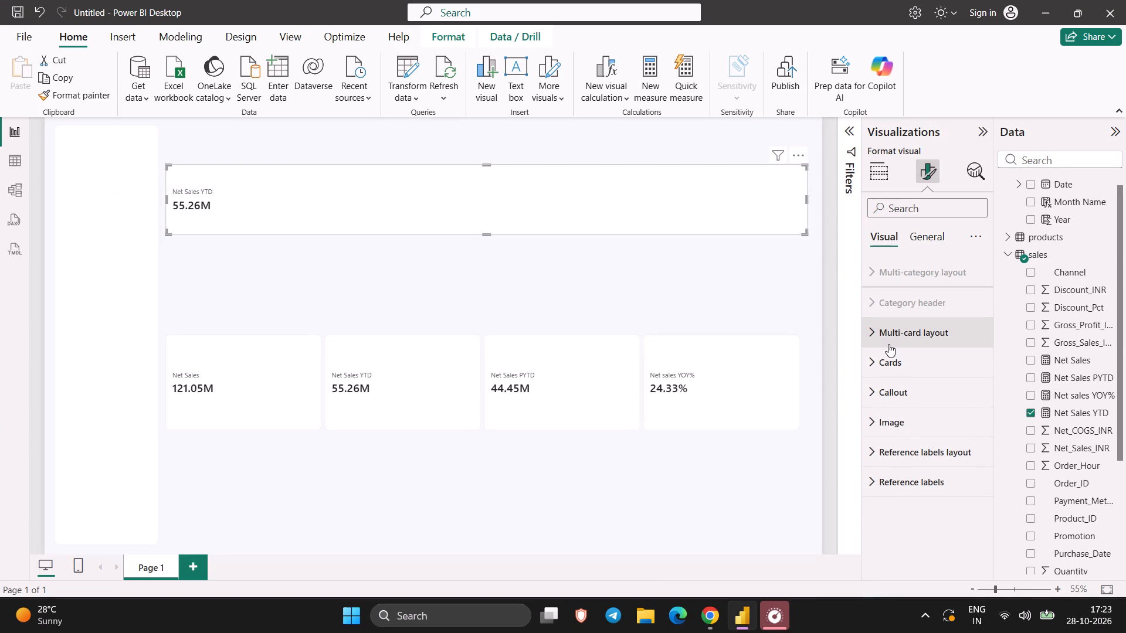
{"action": "scroll", "coordinate": [887, 428], "scroll_direction": "down", "scroll_amount": 4}
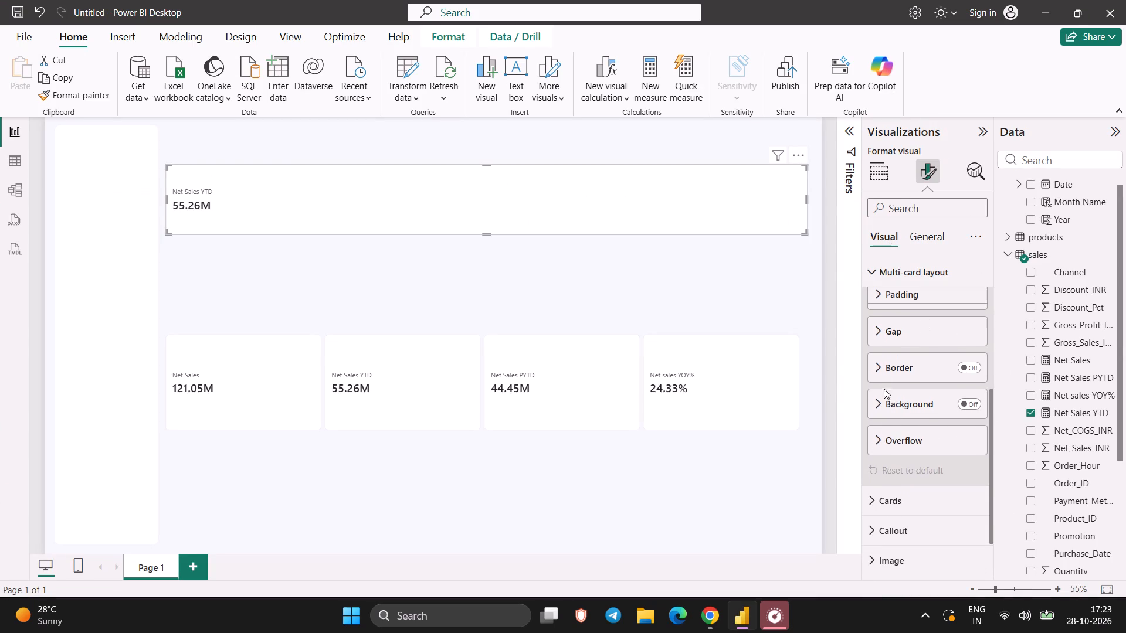
{"action": "left_click", "coordinate": [884, 339]}
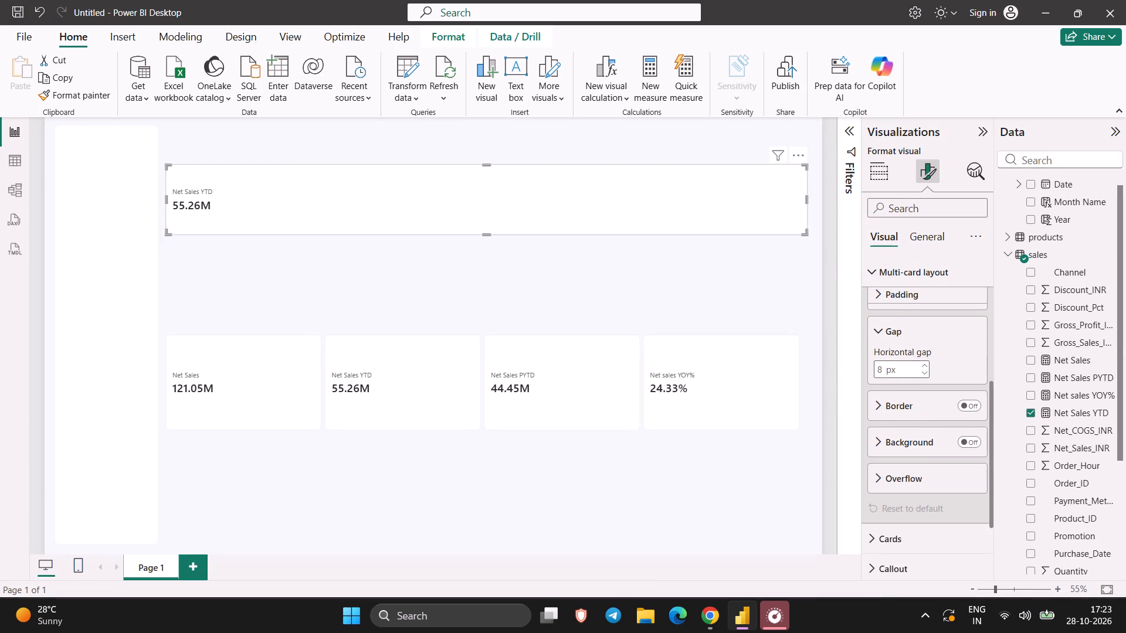
{"action": "left_click", "coordinate": [884, 370]}
{"action": "type", "text": "20"}
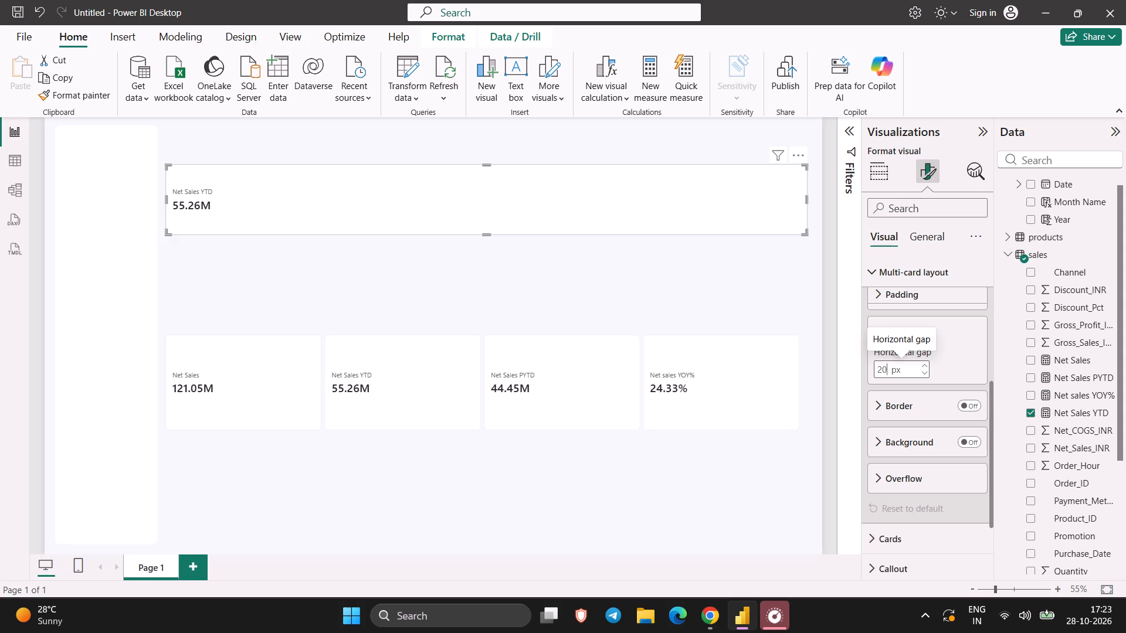
Apply the 20 px horizontal gap to the Net Sales YTD card's multi-card layout.
{"action": "key", "text": "Return"}
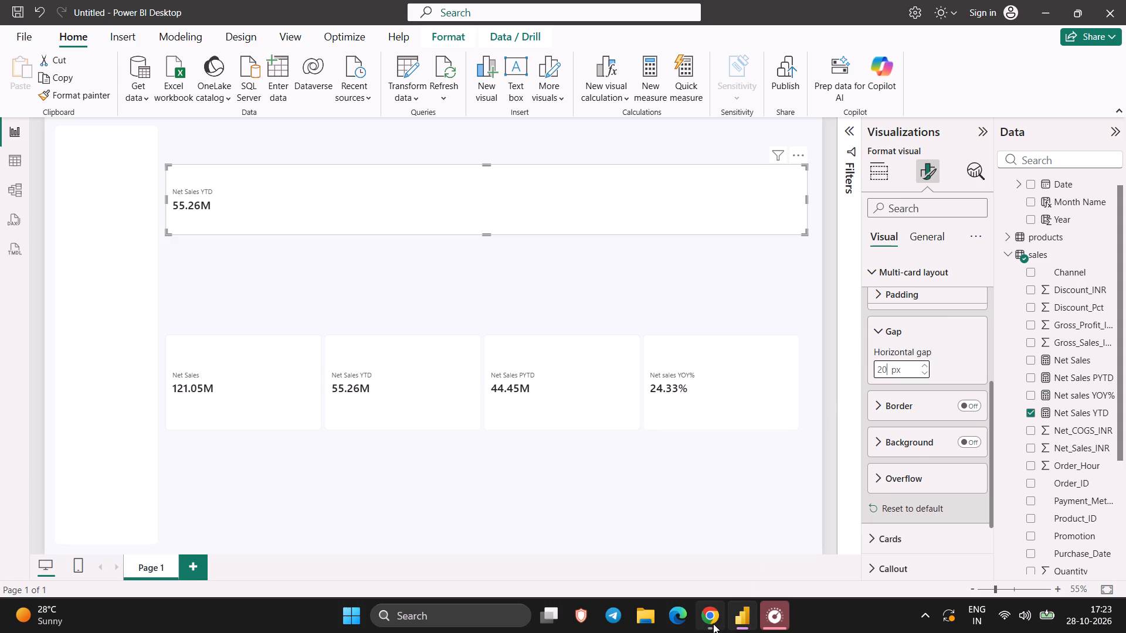
Switch to the tutorial in Chrome and watch the card border and callout value formatting, pausing as needed, up to about 1:22:03.
{"action": "left_click", "coordinate": [713, 624]}
{"action": "key", "text": "space"}
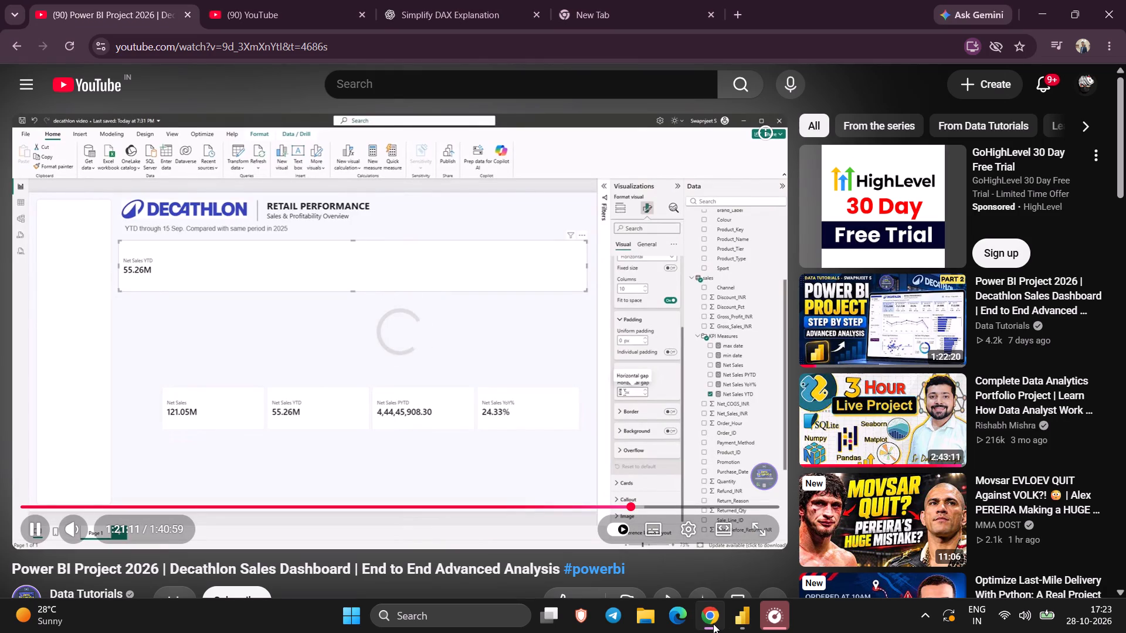
{"action": "key", "text": "space"}
{"action": "key", "text": "space"}
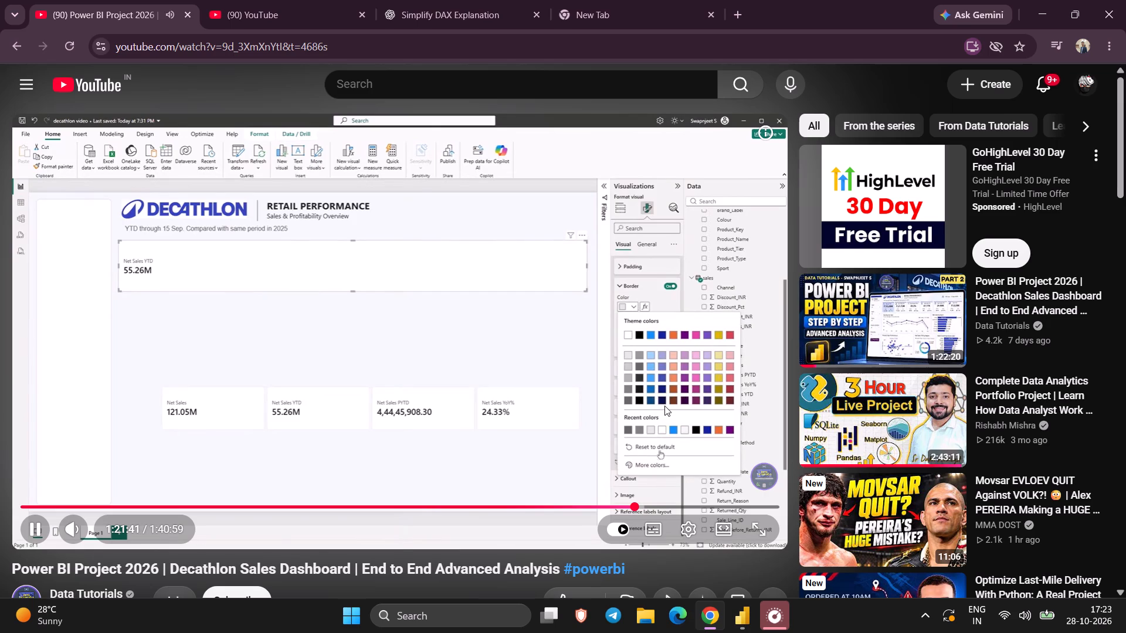
{"action": "left_click", "coordinate": [657, 365]}
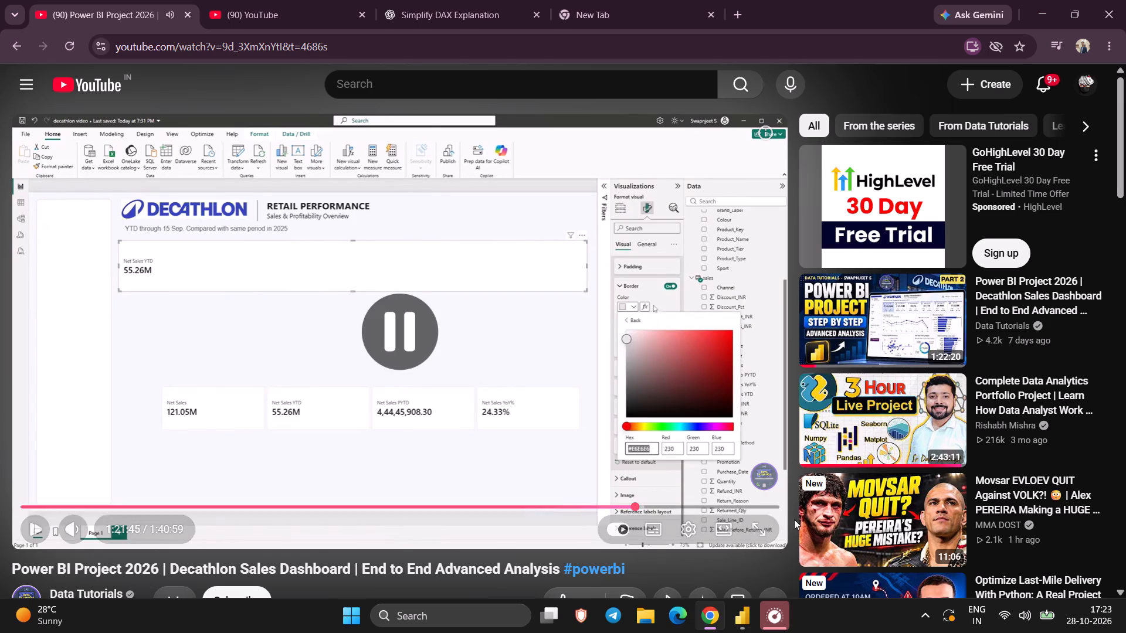
{"action": "left_click", "coordinate": [684, 364]}
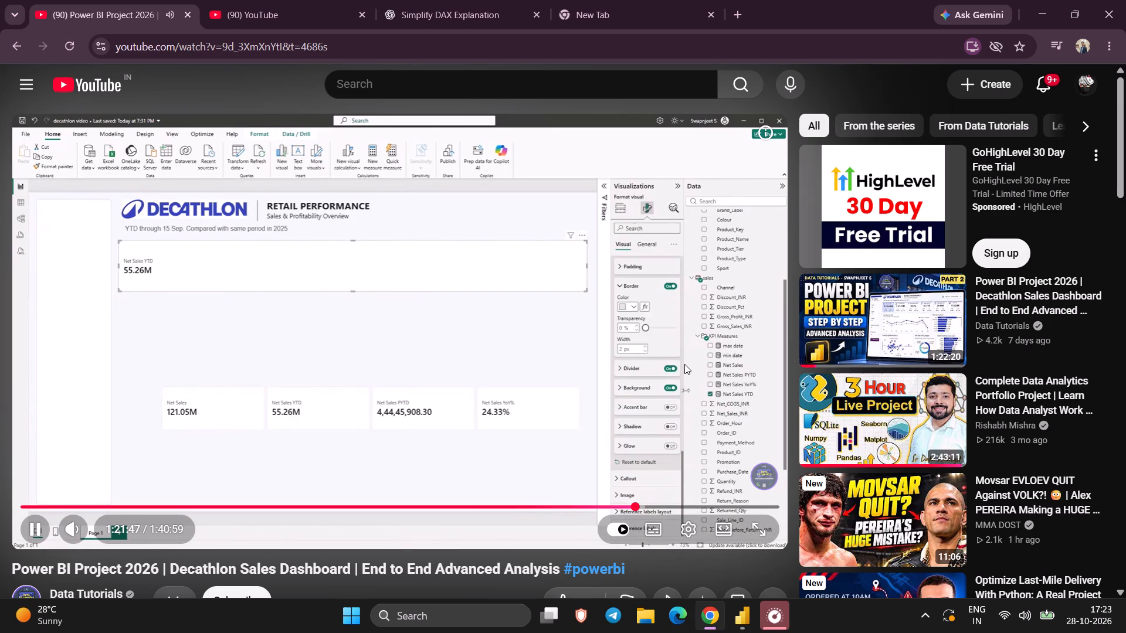
{"action": "left_click", "coordinate": [684, 364]}
{"action": "left_click", "coordinate": [660, 389]}
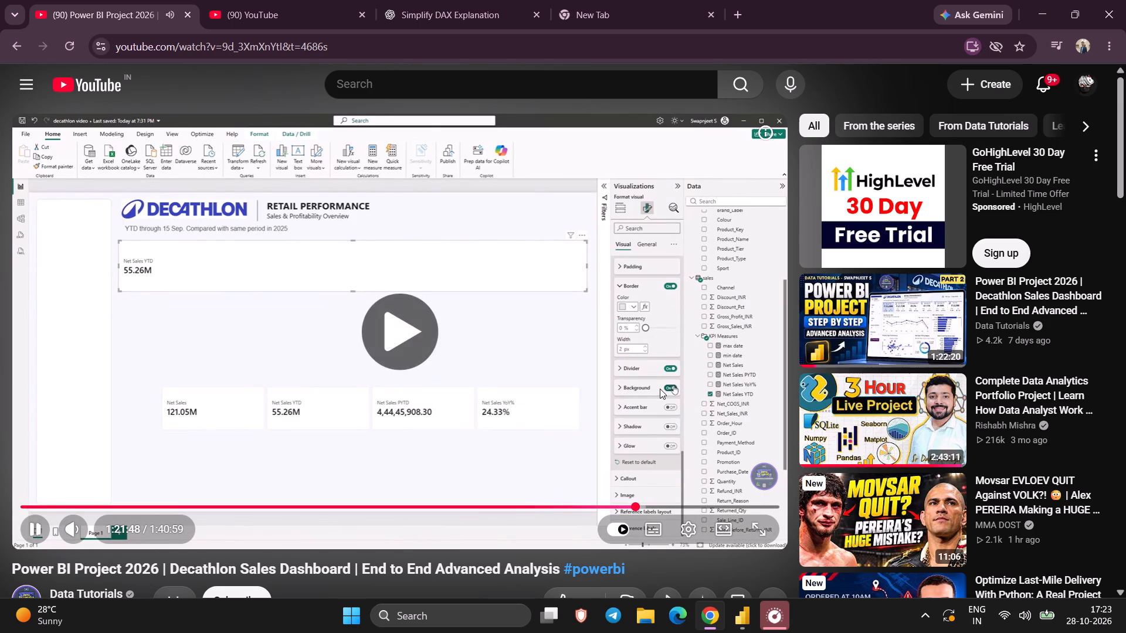
{"action": "left_click", "coordinate": [660, 389]}
{"action": "left_click", "coordinate": [660, 389]}
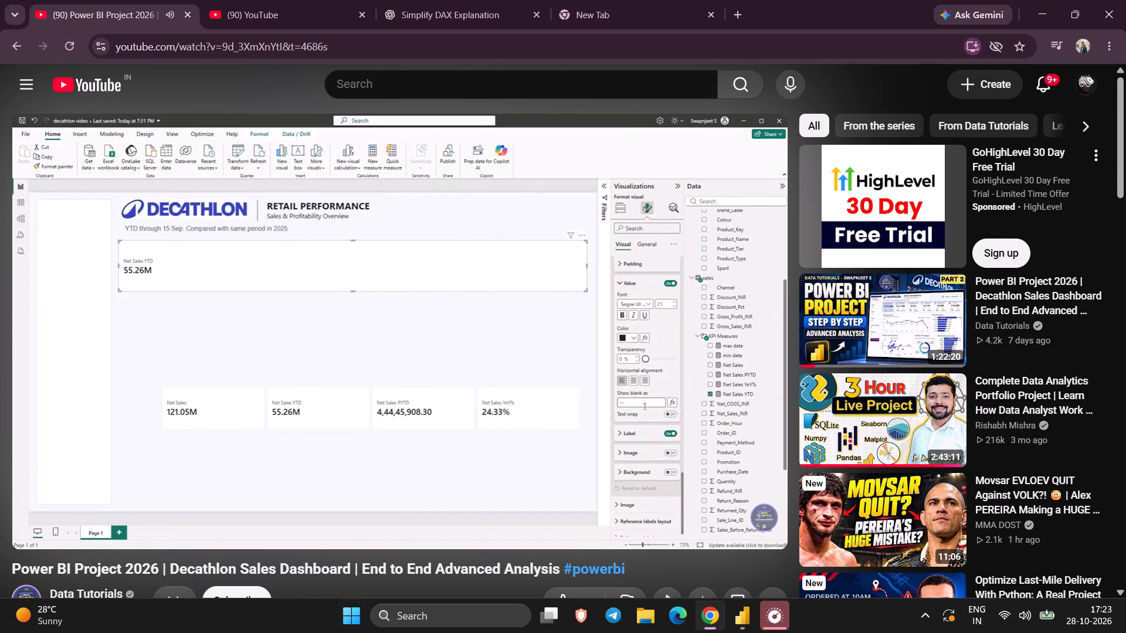
{"action": "left_click", "coordinate": [660, 389]}
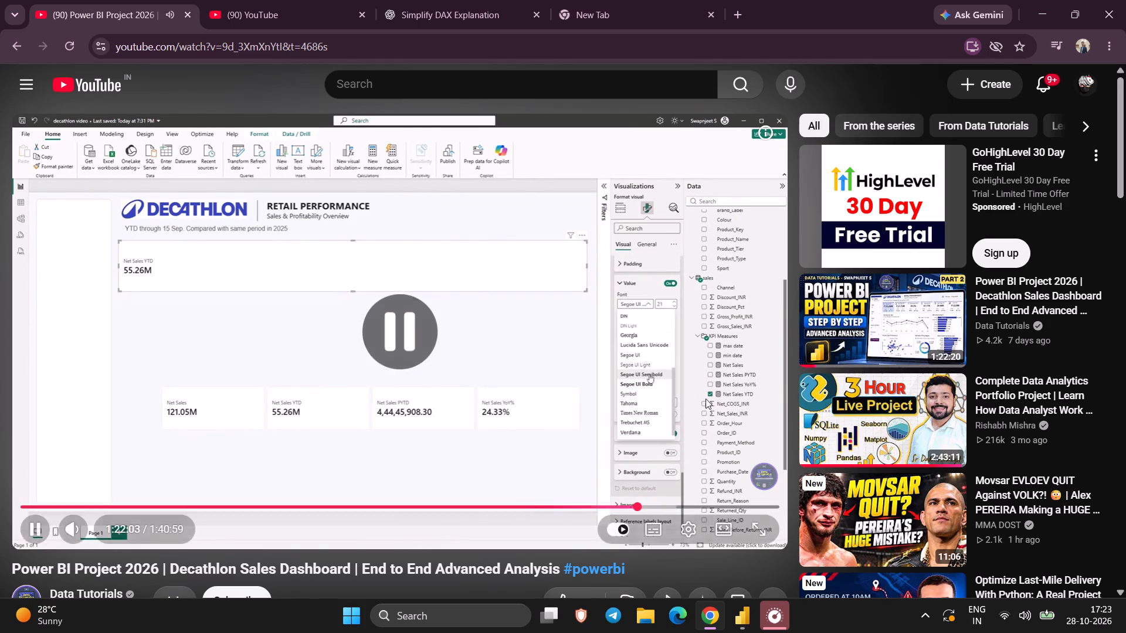
Switch to Power BI Desktop and examine the Net Sales YTD card's Cards formatting options, from layout through border, background and glow.
{"action": "left_click", "coordinate": [739, 608]}
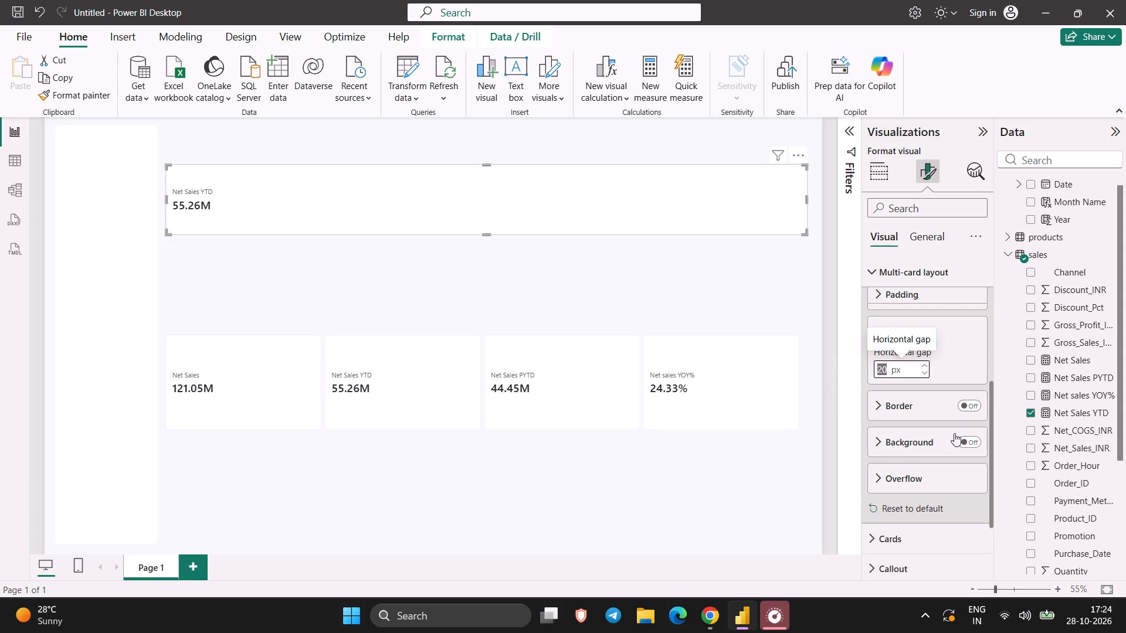
{"action": "scroll", "coordinate": [954, 433], "scroll_direction": "down", "scroll_amount": 2}
{"action": "left_click", "coordinate": [954, 433]}
{"action": "scroll", "coordinate": [954, 433], "scroll_direction": "down", "scroll_amount": 3}
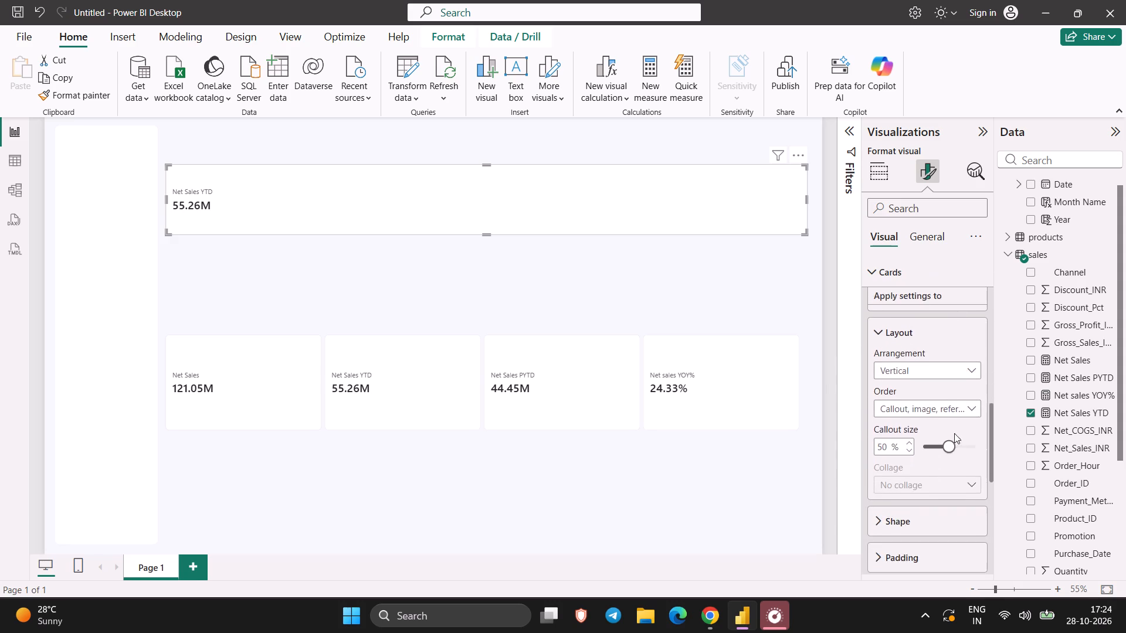
{"action": "scroll", "coordinate": [954, 433], "scroll_direction": "down", "scroll_amount": 6}
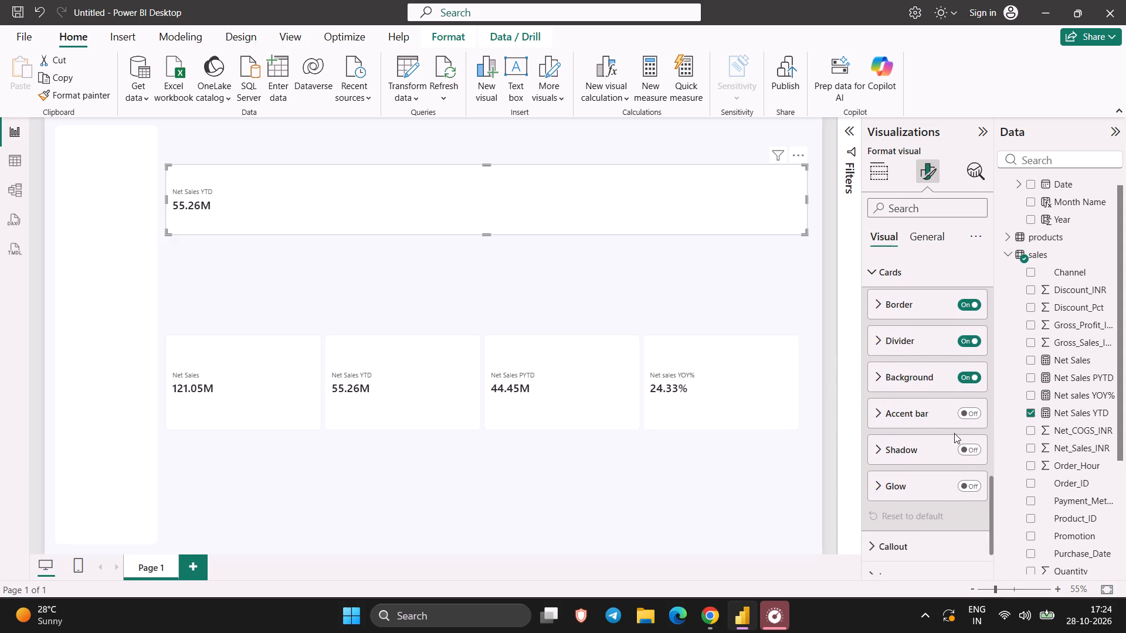
{"action": "scroll", "coordinate": [912, 373], "scroll_direction": "down", "scroll_amount": 3}
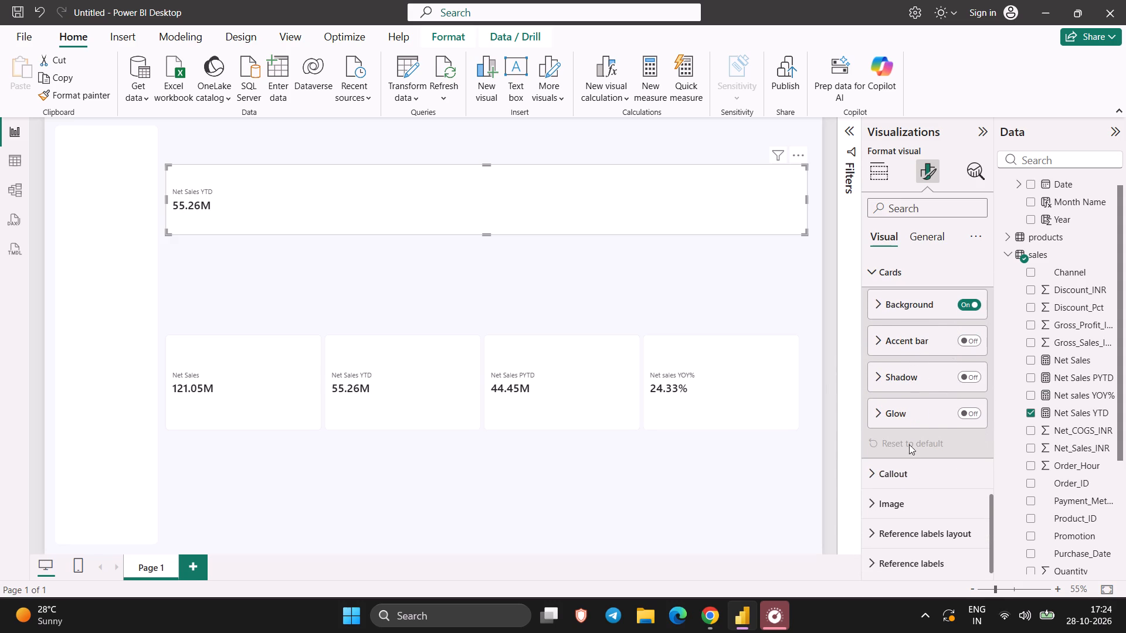
{"action": "scroll", "coordinate": [910, 383], "scroll_direction": "up", "scroll_amount": 2}
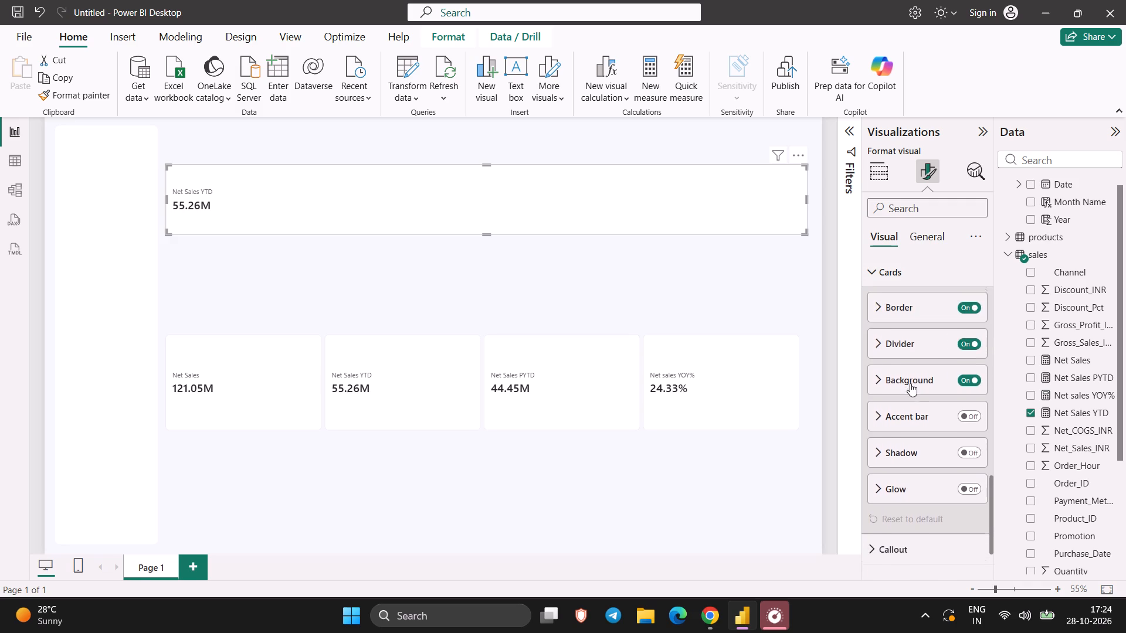
{"action": "scroll", "coordinate": [910, 383], "scroll_direction": "up", "scroll_amount": 4}
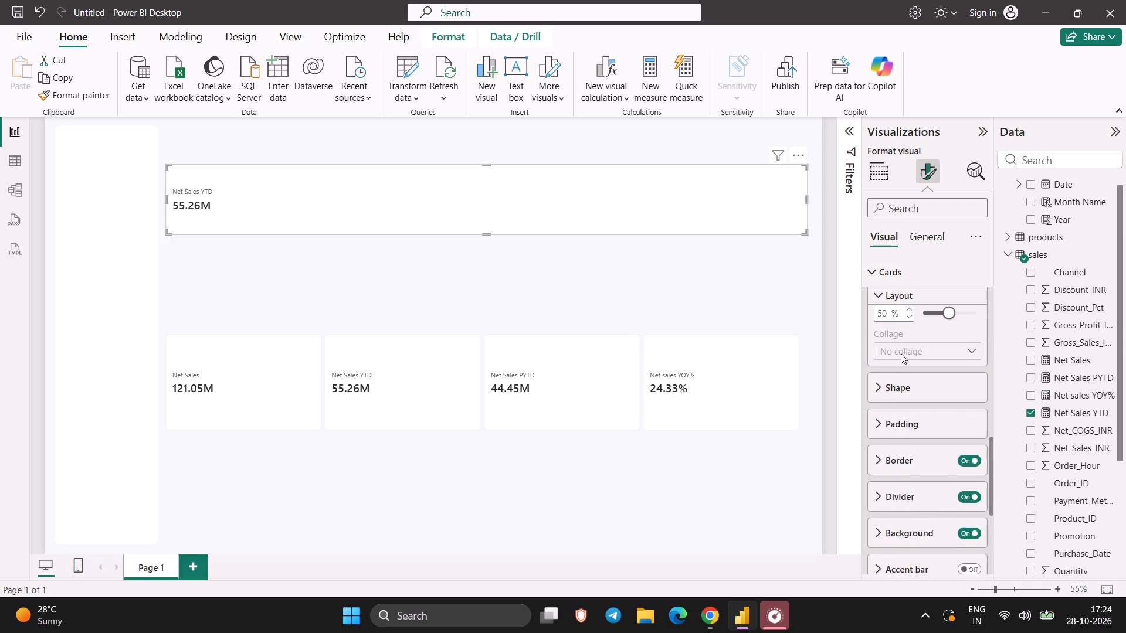
{"action": "scroll", "coordinate": [901, 353], "scroll_direction": "up", "scroll_amount": 1}
{"action": "scroll", "coordinate": [895, 456], "scroll_direction": "up", "scroll_amount": 1}
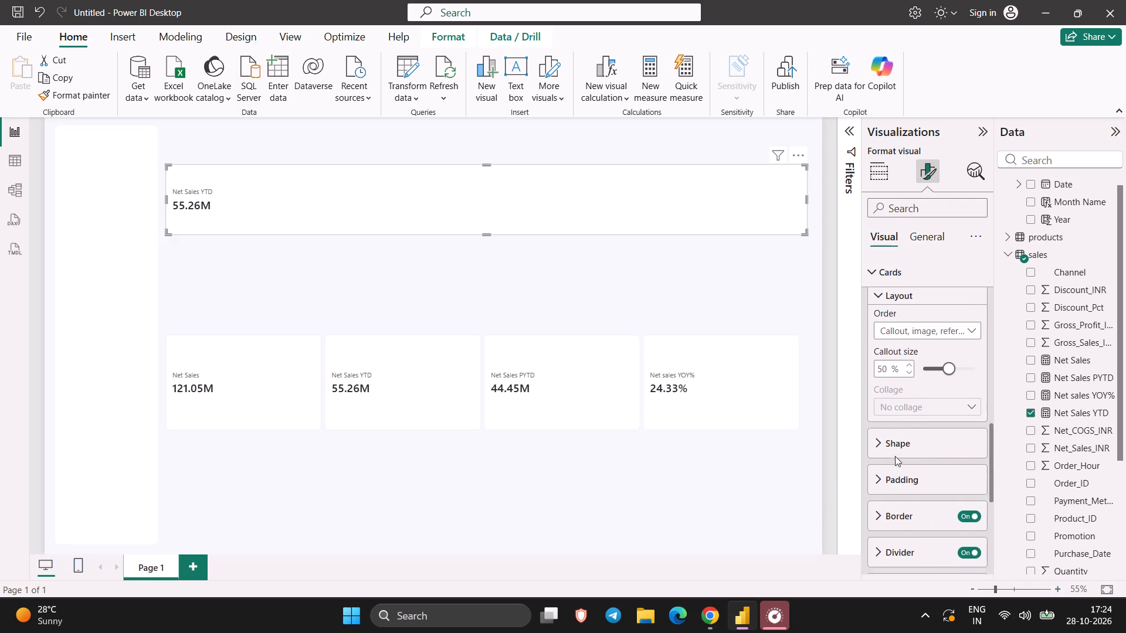
{"action": "scroll", "coordinate": [895, 456], "scroll_direction": "up", "scroll_amount": 4}
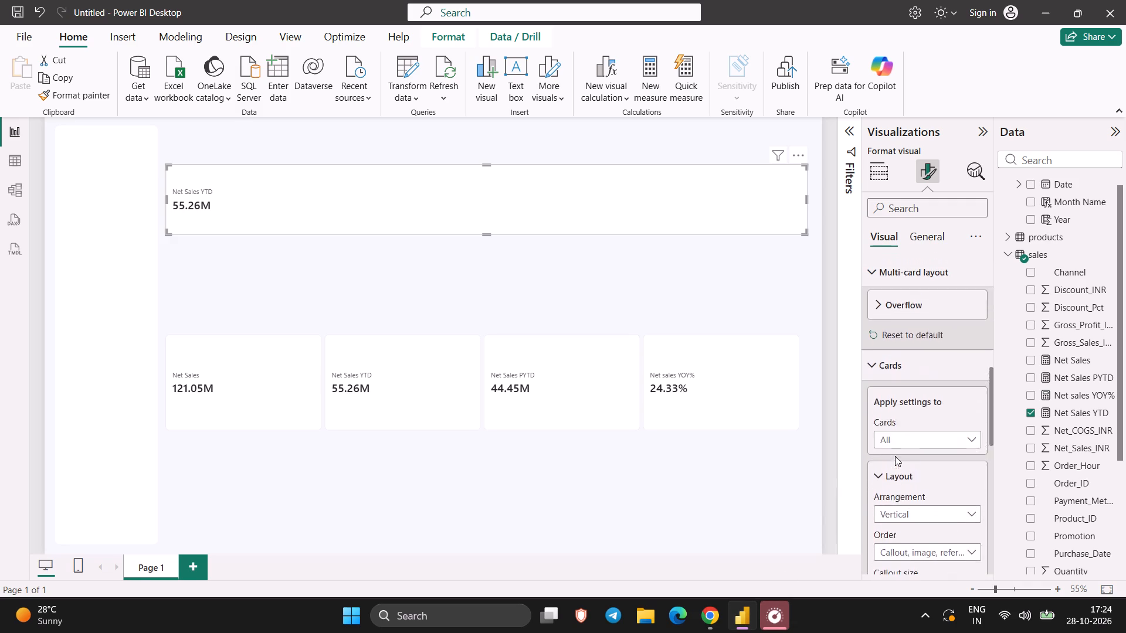
Collapse the Net Sales YTD card's Multi-card layout settings and review the remaining Cards options down to the Callout section.
{"action": "scroll", "coordinate": [895, 456], "scroll_direction": "up", "scroll_amount": 1}
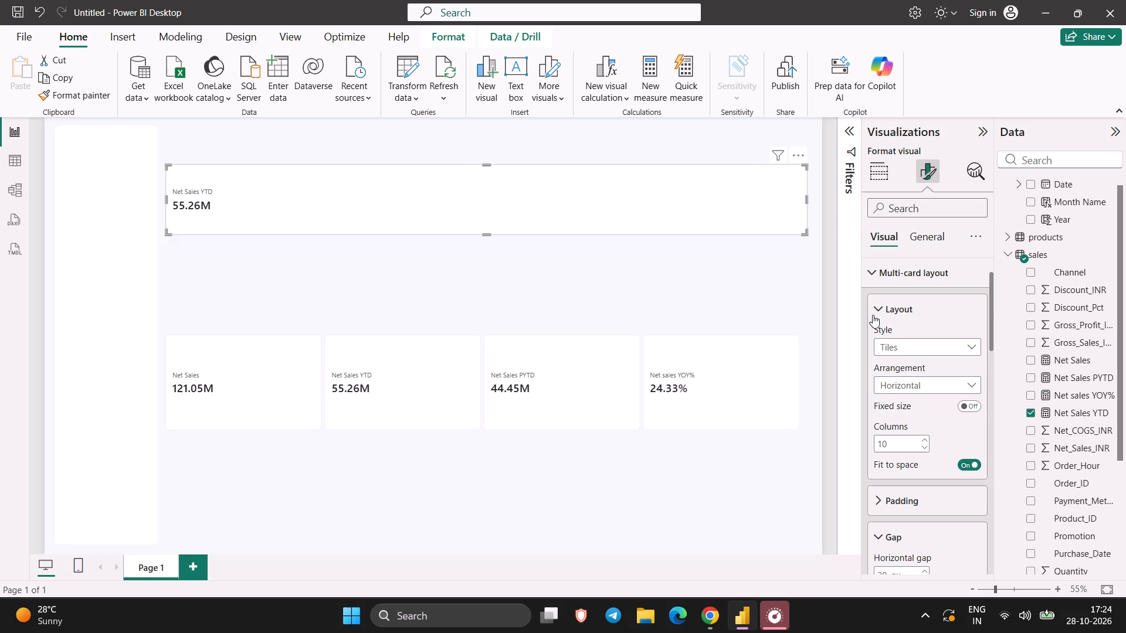
{"action": "left_click", "coordinate": [873, 315]}
{"action": "left_click", "coordinate": [873, 380]}
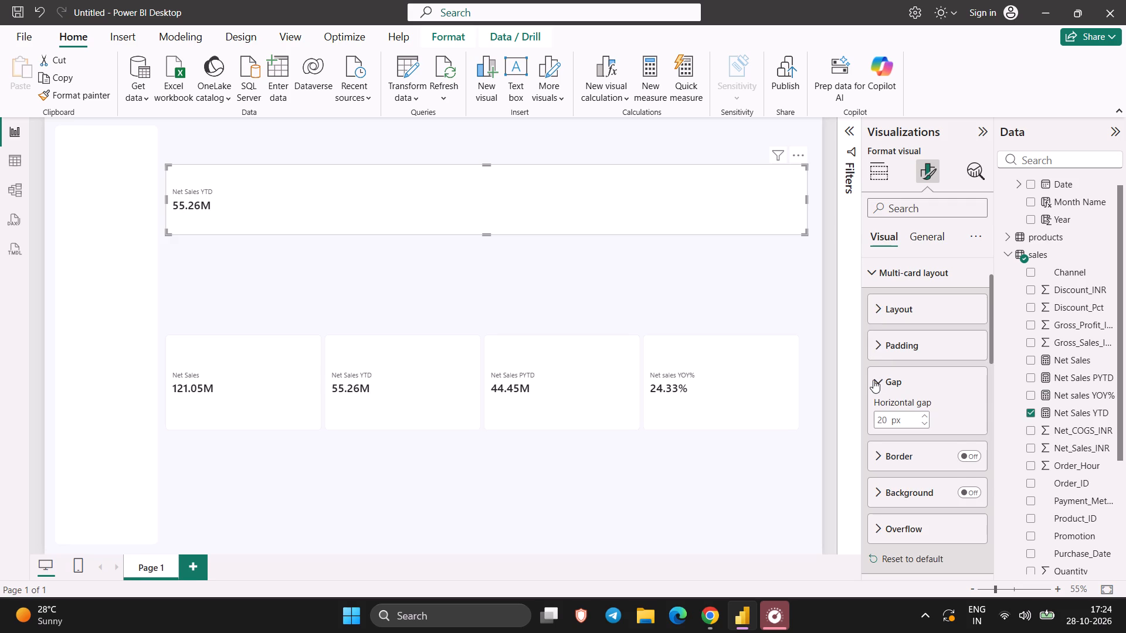
{"action": "left_click", "coordinate": [870, 278]}
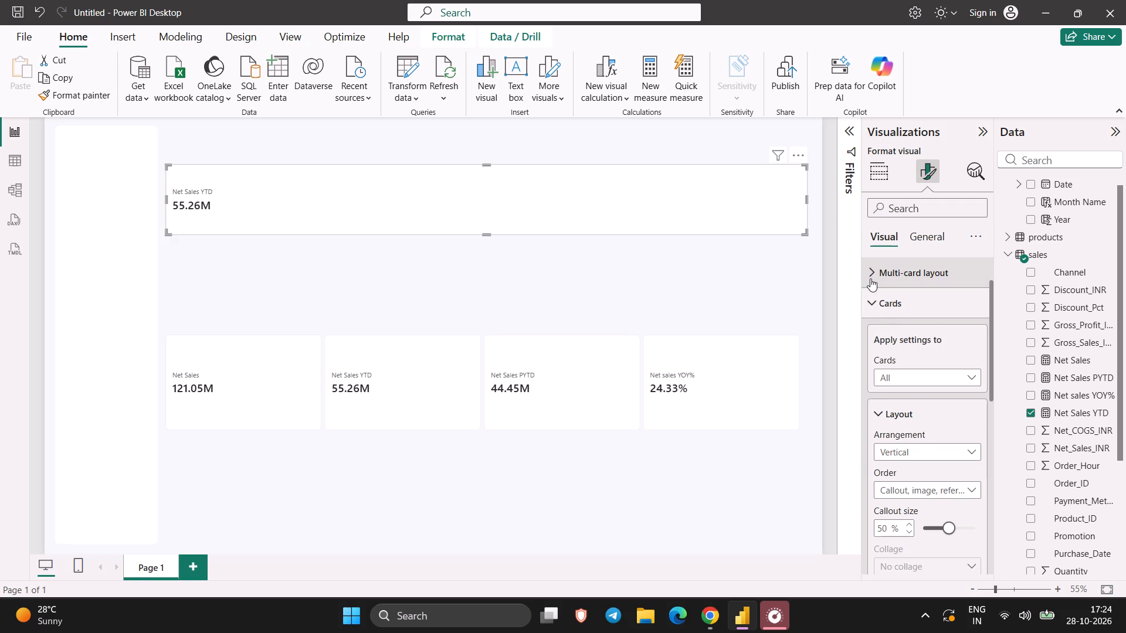
{"action": "scroll", "coordinate": [896, 426], "scroll_direction": "down", "scroll_amount": 4}
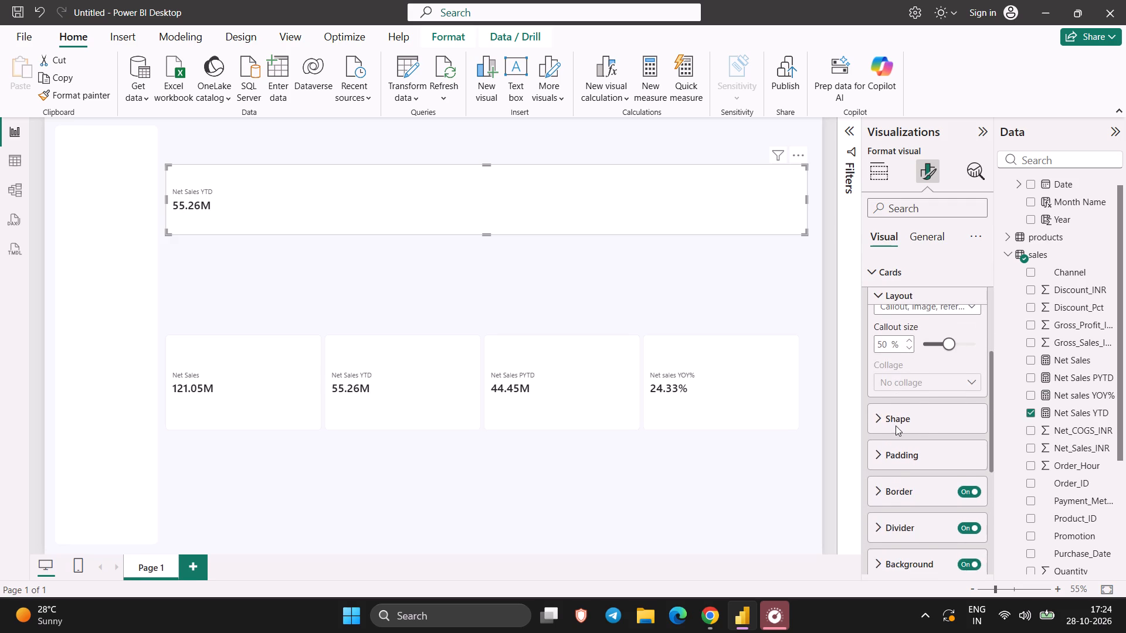
{"action": "scroll", "coordinate": [896, 426], "scroll_direction": "down", "scroll_amount": 7}
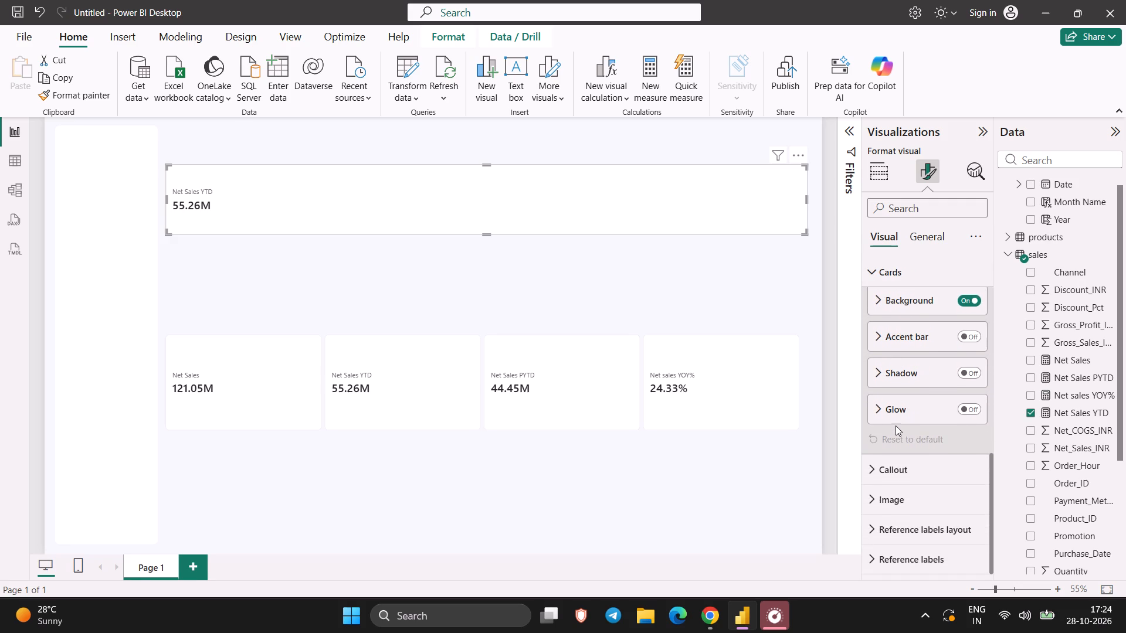
{"action": "scroll", "coordinate": [896, 426], "scroll_direction": "down", "scroll_amount": 2}
Switch to the tutorial in Chrome, rewind to about 1:21:43 and rewatch the card formatting up to the callout settings at about 1:21:58.
{"action": "left_click", "coordinate": [706, 615]}
{"action": "key", "text": "Left"}
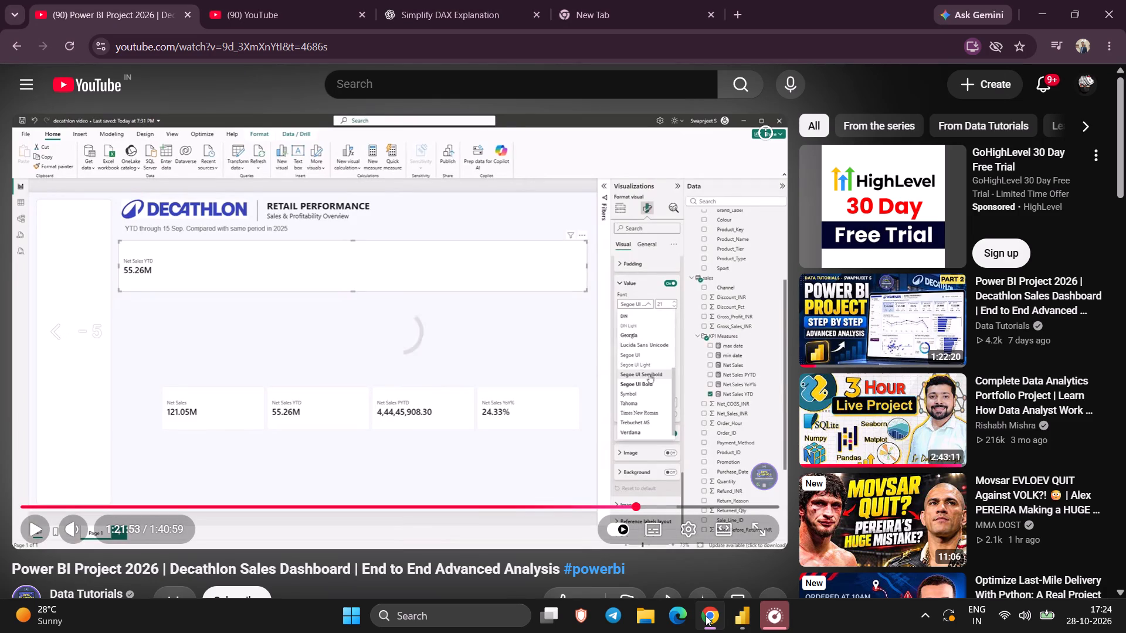
{"action": "key", "text": "Left"}
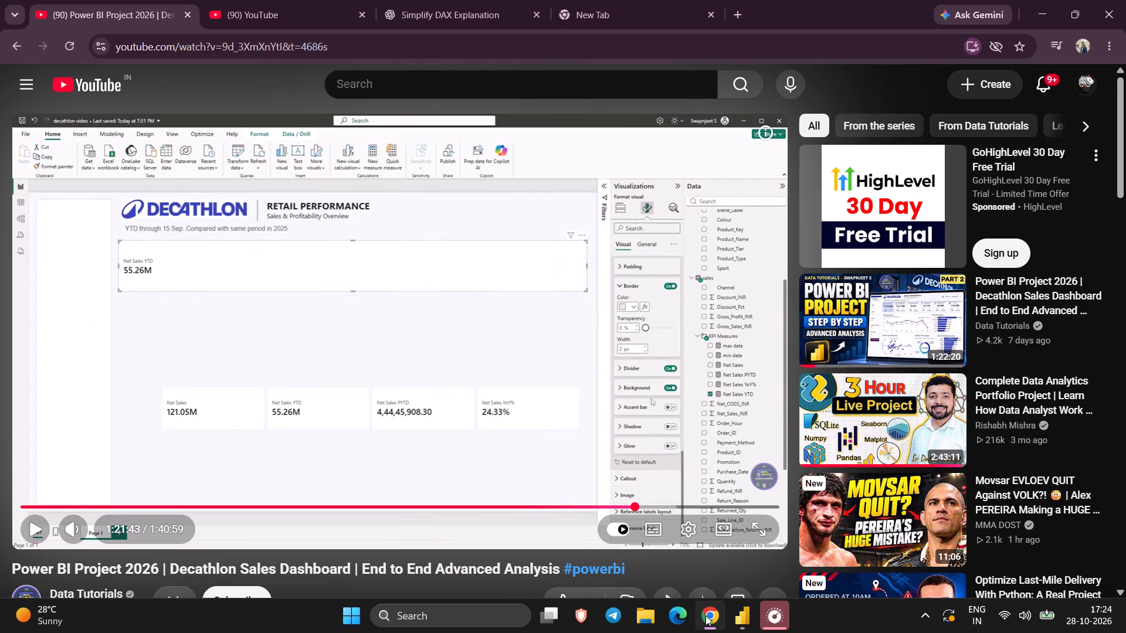
{"action": "key", "text": "space"}
{"action": "key", "text": "space"}
{"action": "key", "text": "space"}
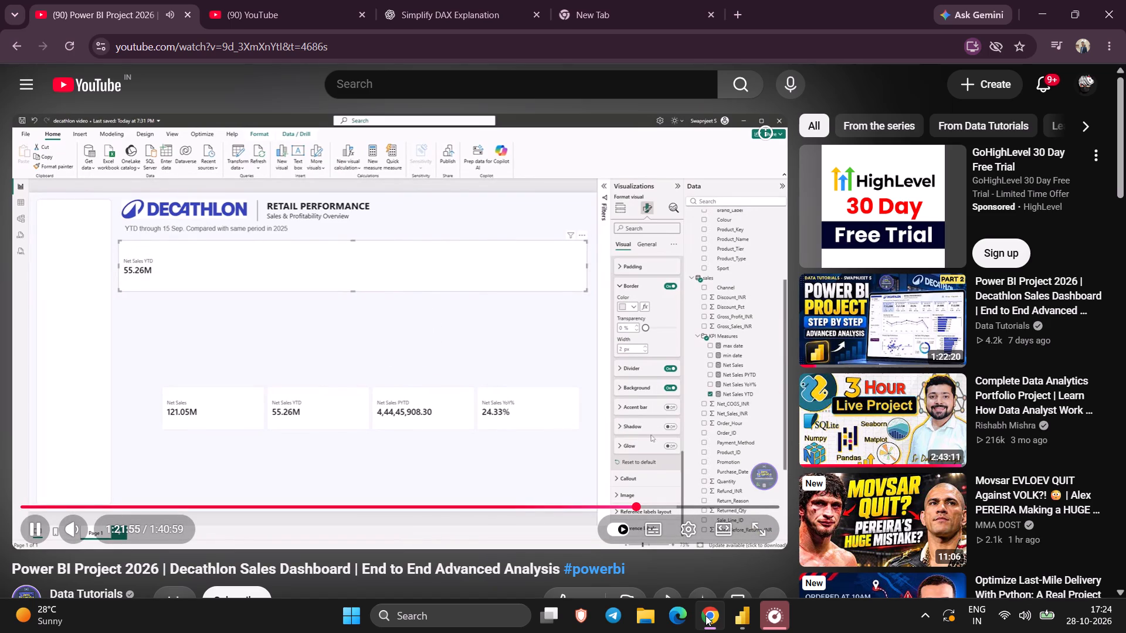
{"action": "key", "text": "space"}
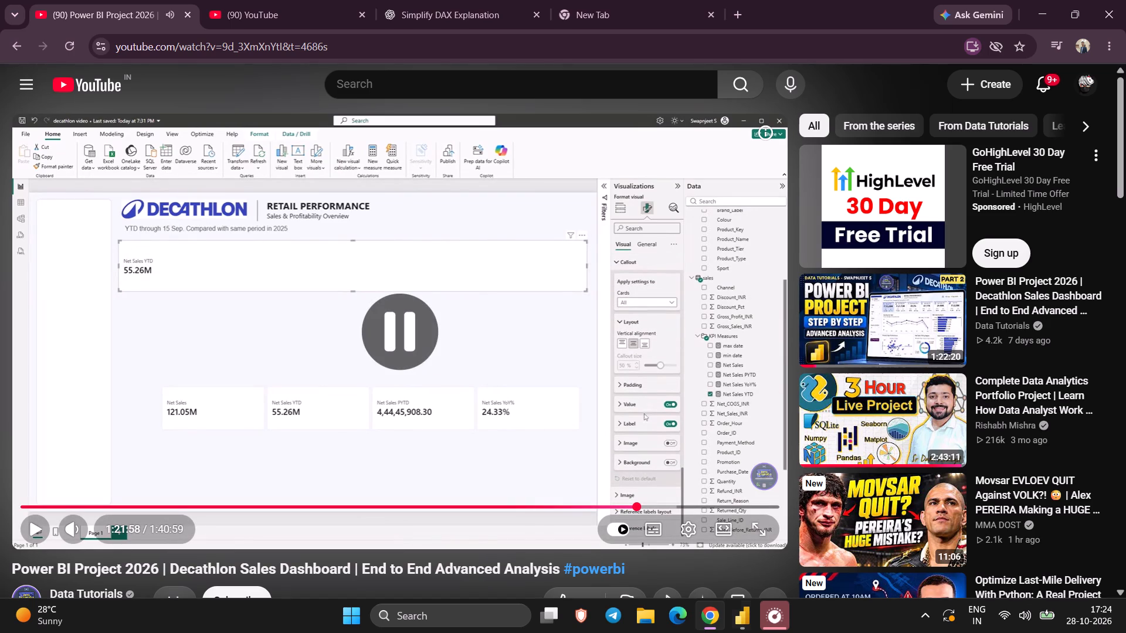
Switch to Power BI Desktop and open the font choices for the Net Sales YTD card's callout value.
{"action": "left_click", "coordinate": [740, 613]}
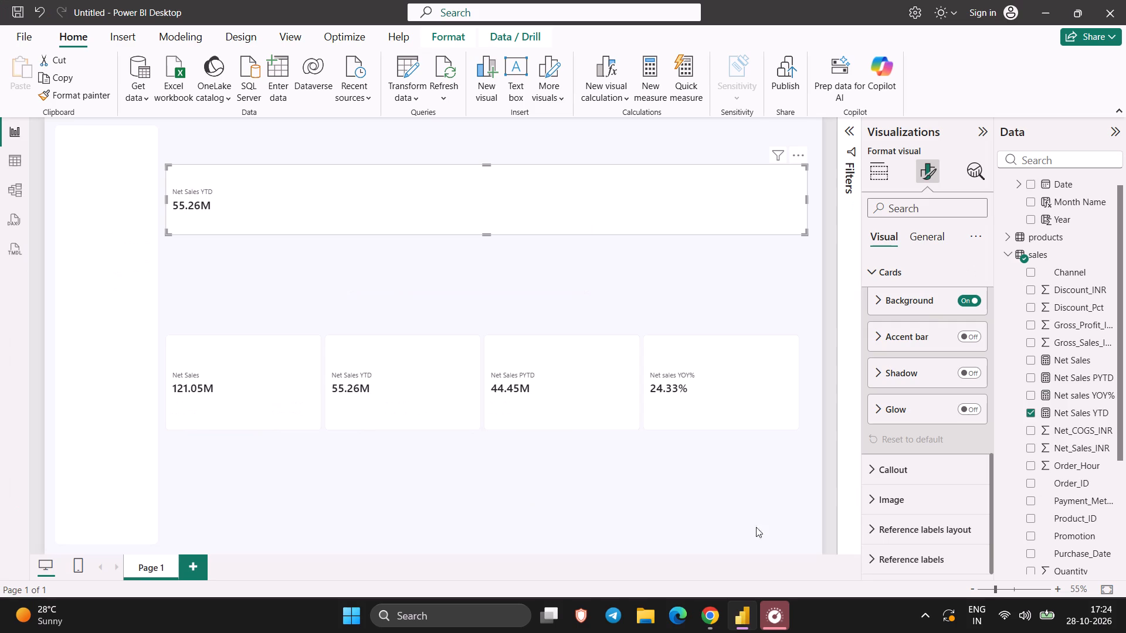
{"action": "left_click", "coordinate": [880, 467]}
{"action": "scroll", "coordinate": [905, 496], "scroll_direction": "down", "scroll_amount": 2}
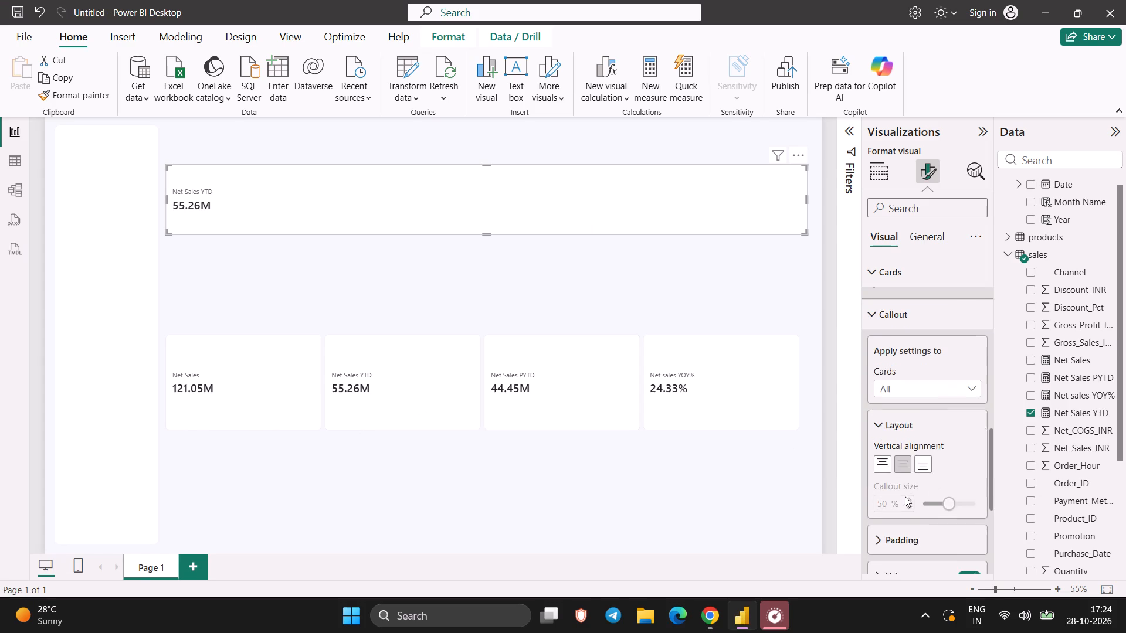
{"action": "scroll", "coordinate": [905, 496], "scroll_direction": "down", "scroll_amount": 4}
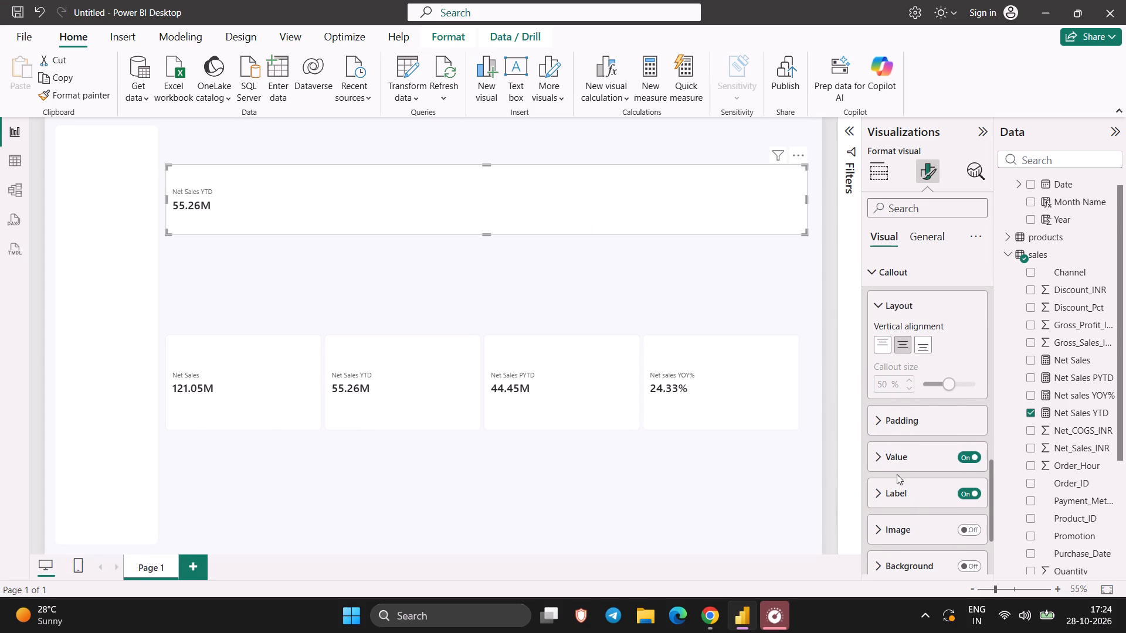
{"action": "left_click", "coordinate": [884, 455]}
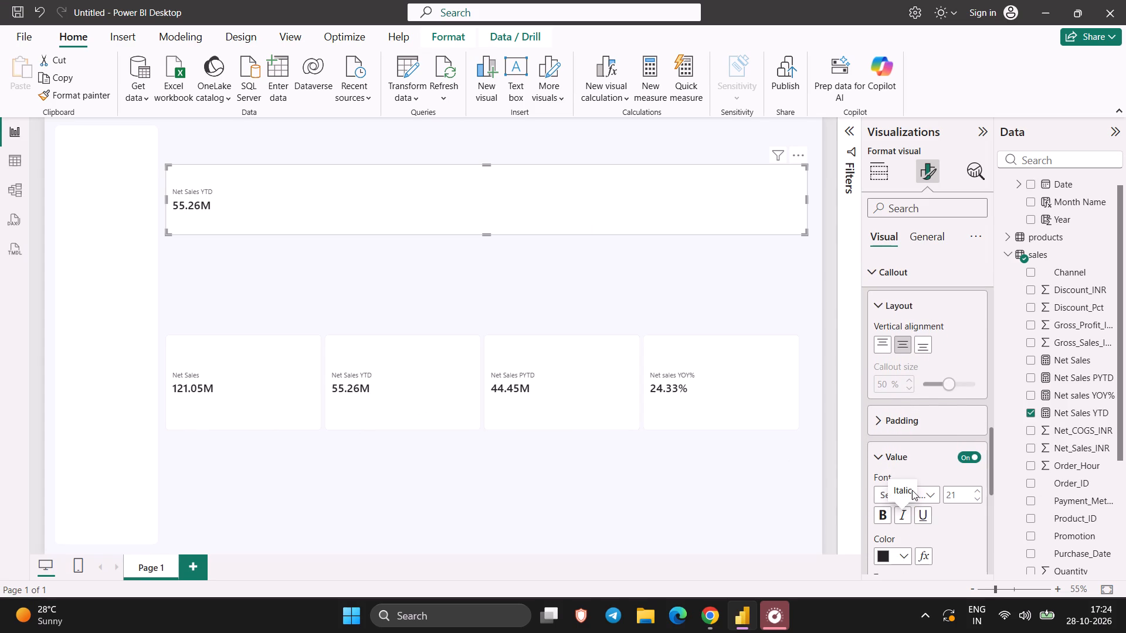
{"action": "left_click", "coordinate": [912, 490]}
Check the callout value font formatting in the Chrome tutorial up to about 1:22:05, and return to Power BI Desktop.
{"action": "left_click", "coordinate": [715, 614]}
{"action": "key", "text": "space"}
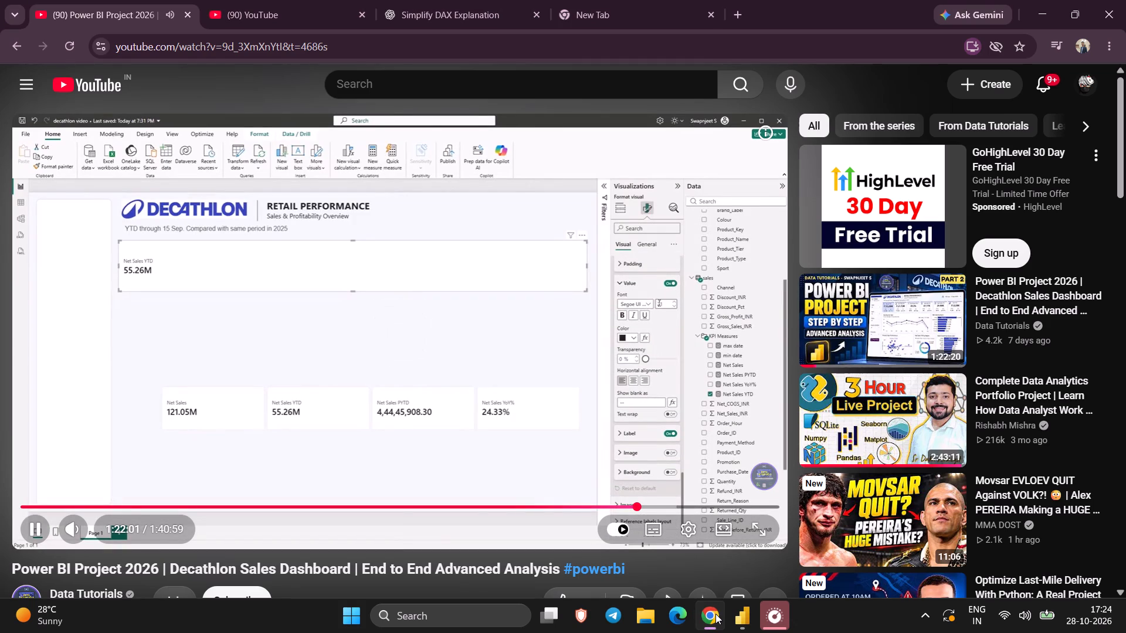
{"action": "key", "text": "space"}
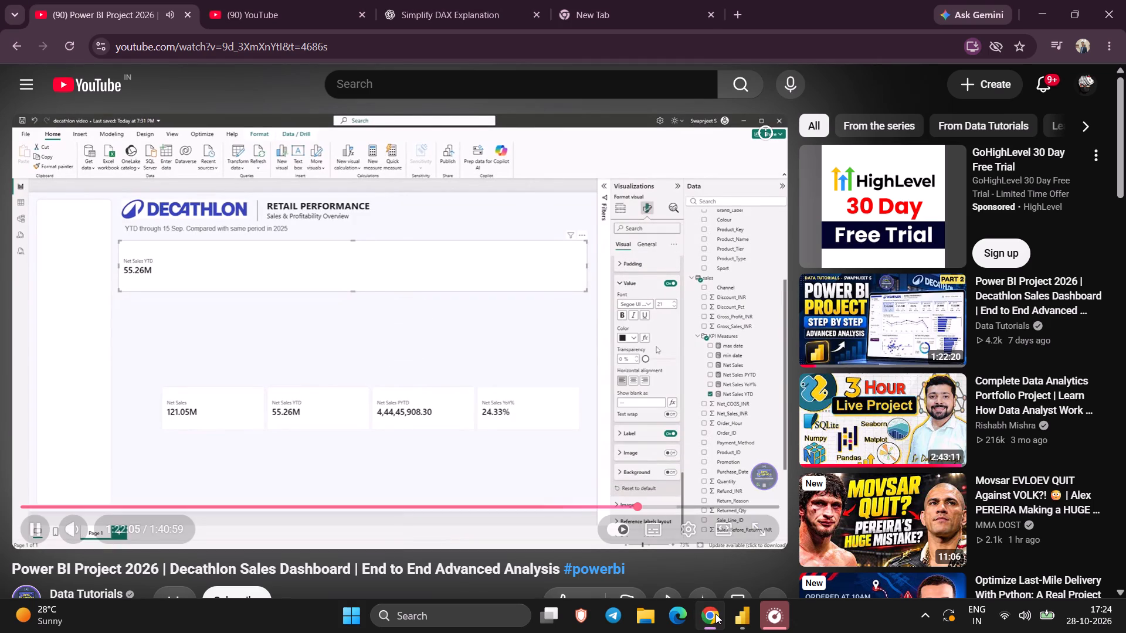
{"action": "left_click", "coordinate": [752, 625]}
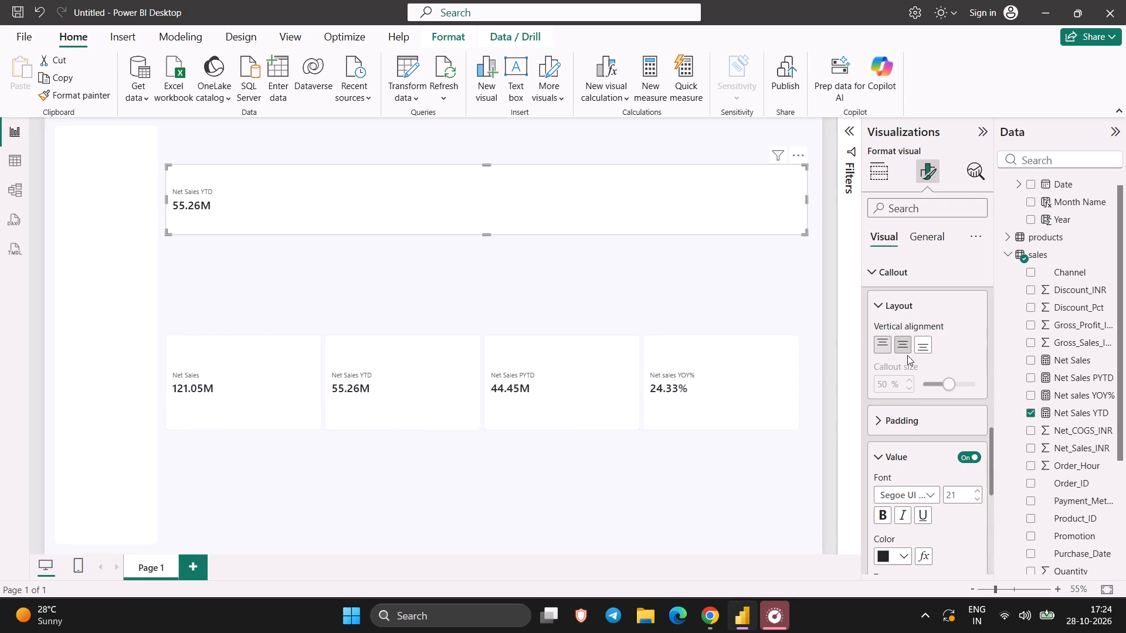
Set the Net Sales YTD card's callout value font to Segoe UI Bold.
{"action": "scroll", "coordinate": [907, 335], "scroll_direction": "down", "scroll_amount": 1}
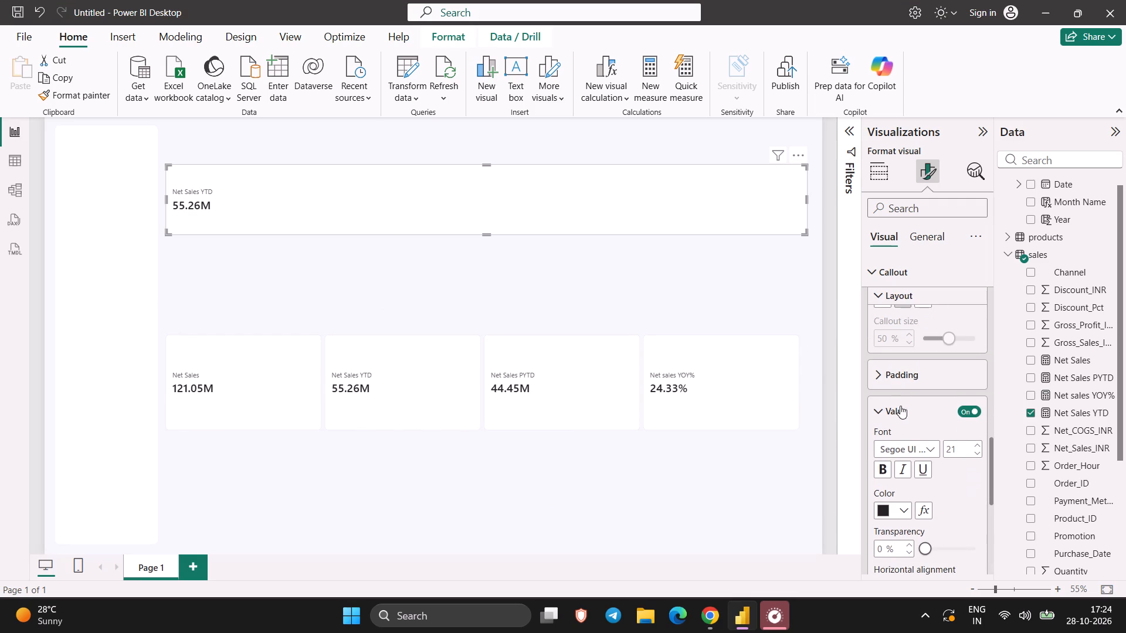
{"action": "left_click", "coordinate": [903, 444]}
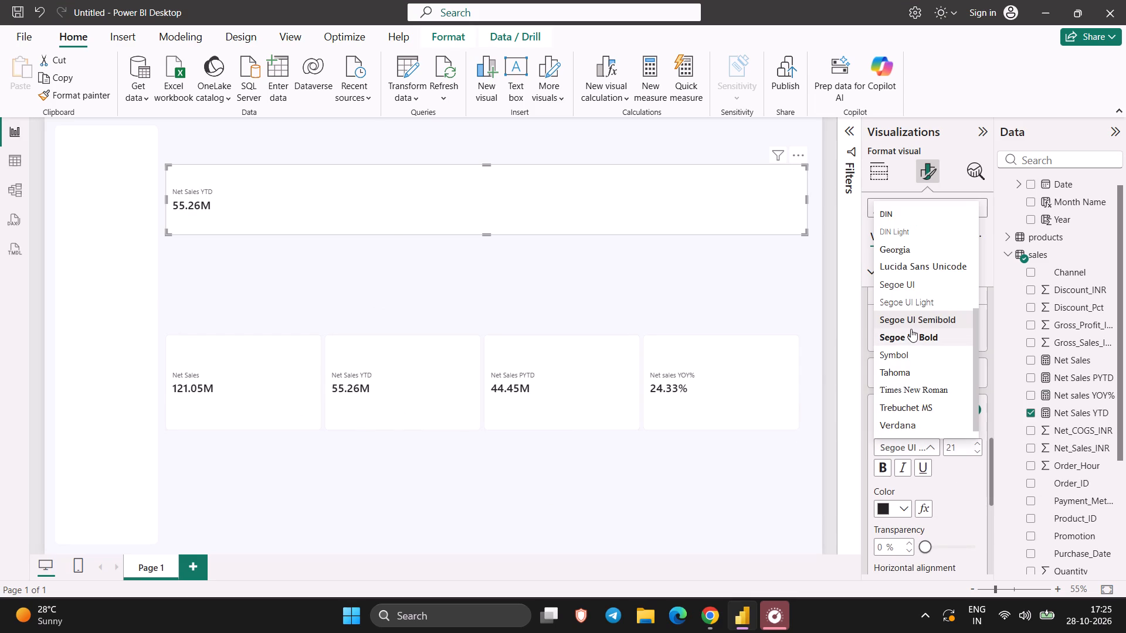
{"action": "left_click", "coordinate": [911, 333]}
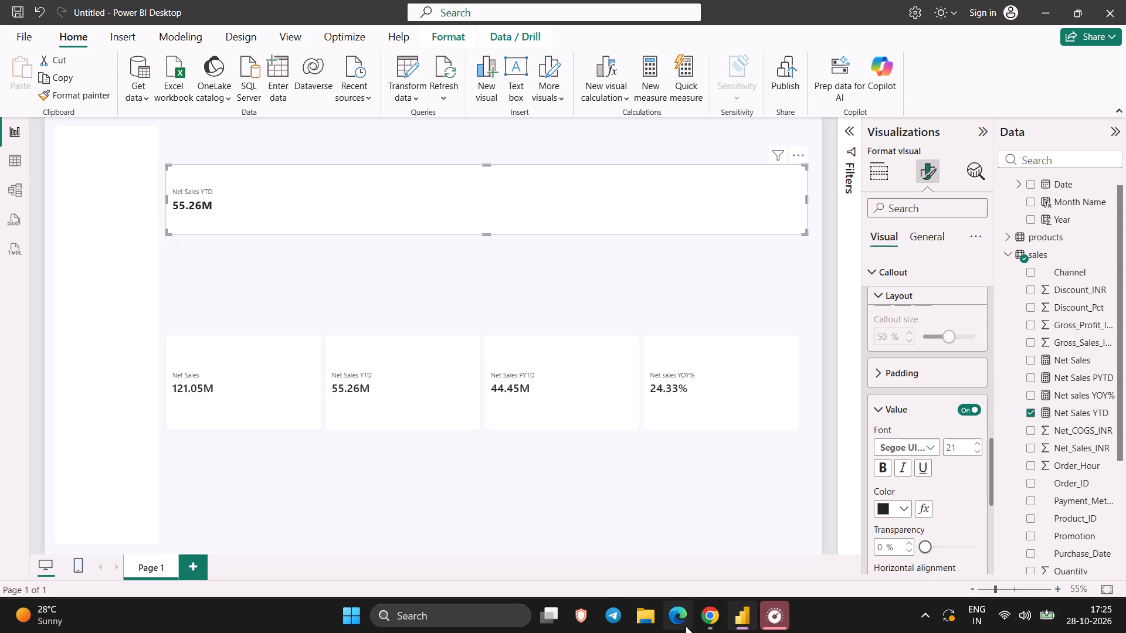
Check the callout value size in the Chrome tutorial up to about 1:22:10, and return to Power BI Desktop.
{"action": "left_click", "coordinate": [705, 621]}
{"action": "key", "text": "space"}
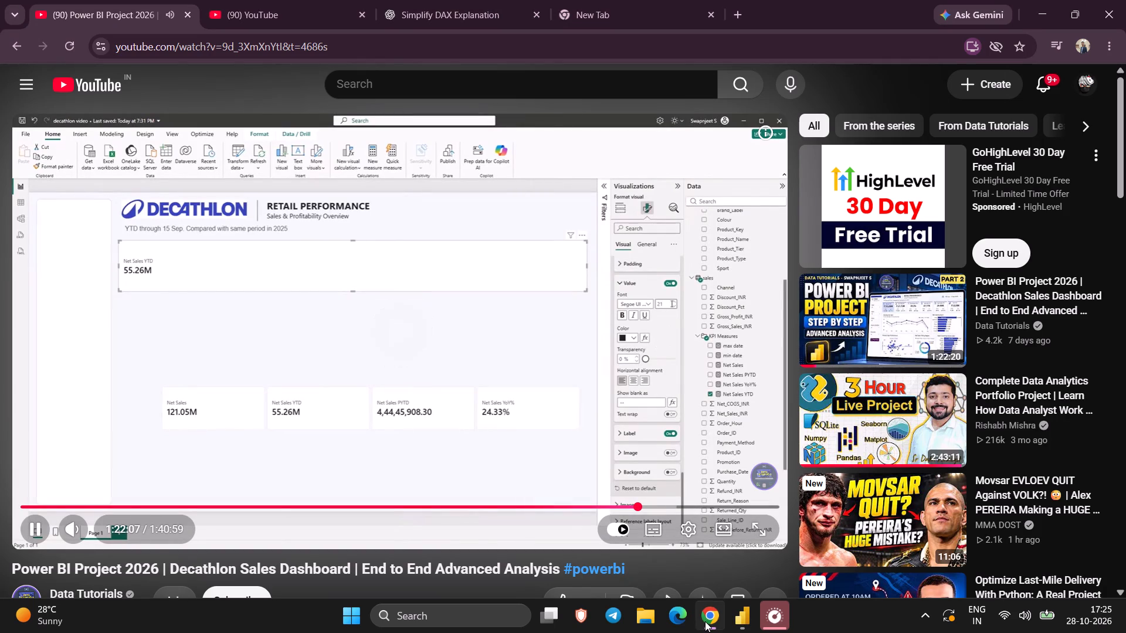
{"action": "key", "text": "space"}
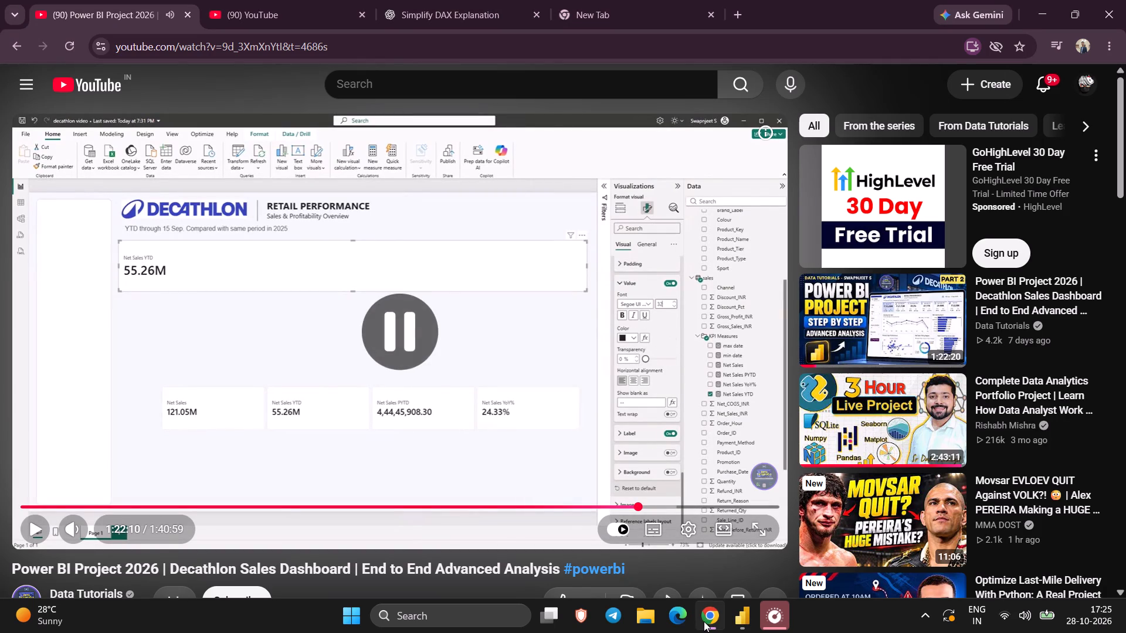
{"action": "left_click", "coordinate": [734, 619]}
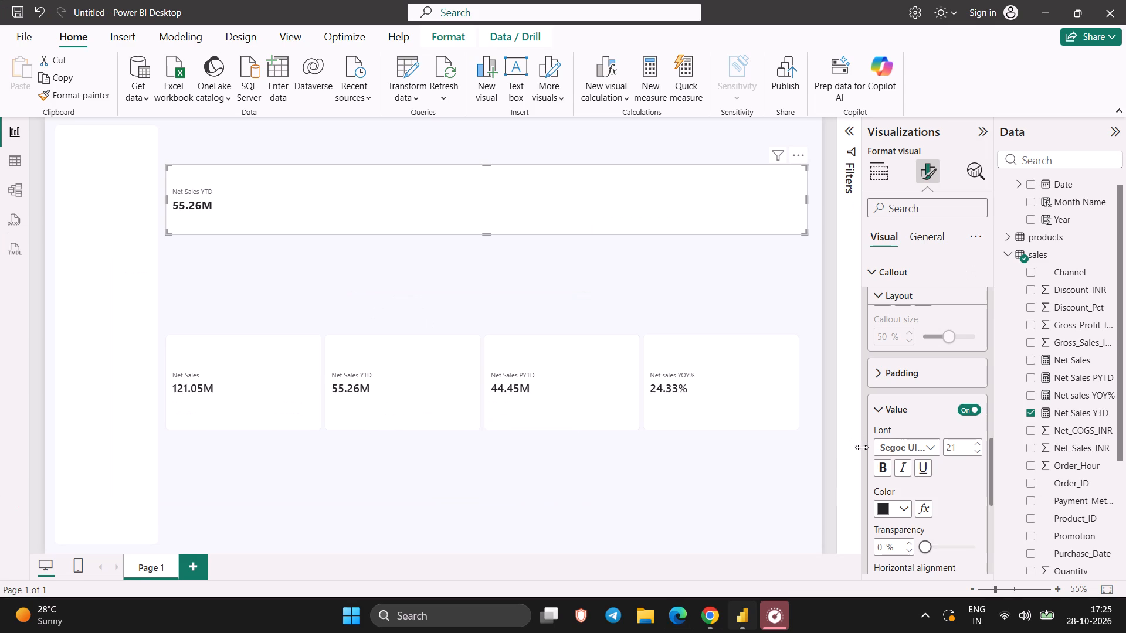
Set the Net Sales YTD card's callout value font size to 32 and its horizontal alignment to center.
{"action": "left_click", "coordinate": [953, 444]}
{"action": "type", "text": "32"}
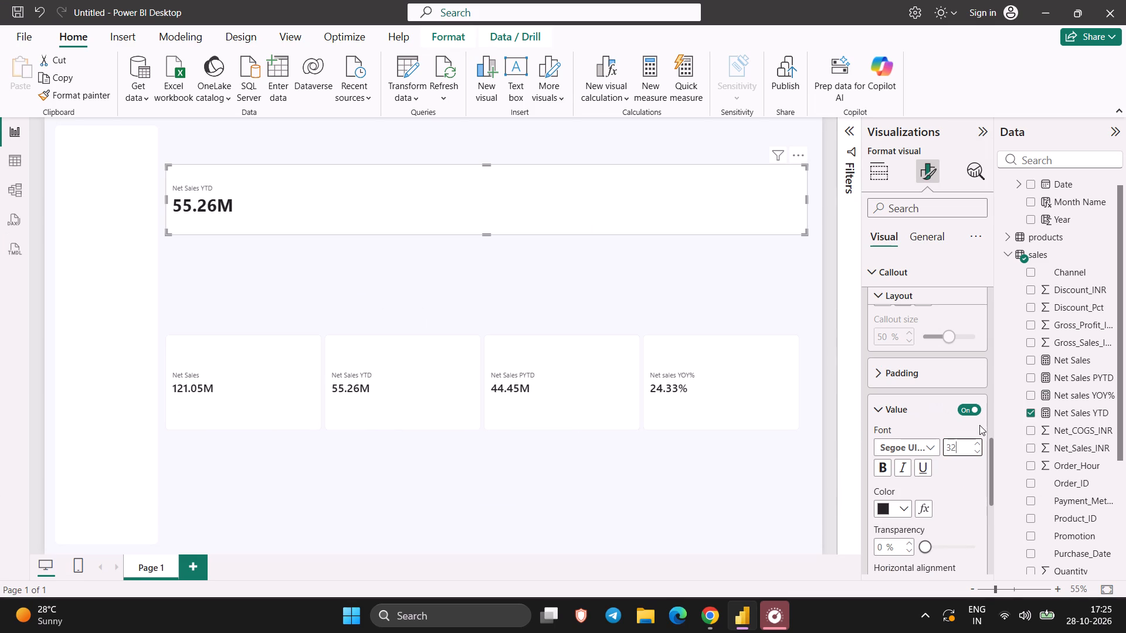
{"action": "scroll", "coordinate": [940, 362], "scroll_direction": "right", "scroll_amount": 1}
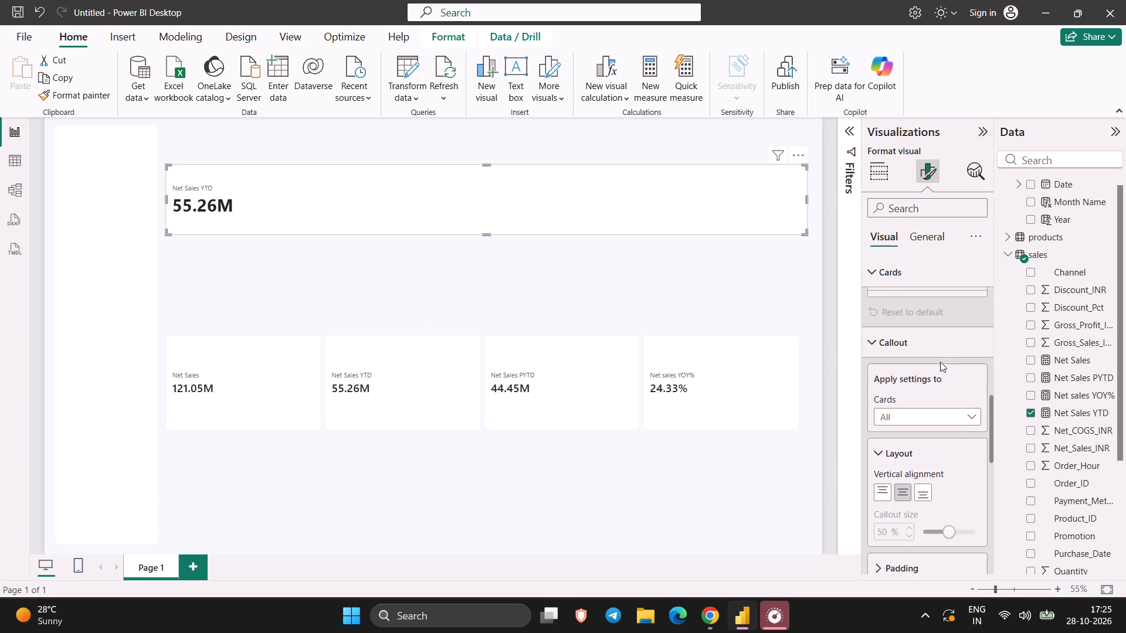
{"action": "scroll", "coordinate": [940, 362], "scroll_direction": "right", "scroll_amount": 1}
{"action": "scroll", "coordinate": [940, 362], "scroll_direction": "down", "scroll_amount": 2}
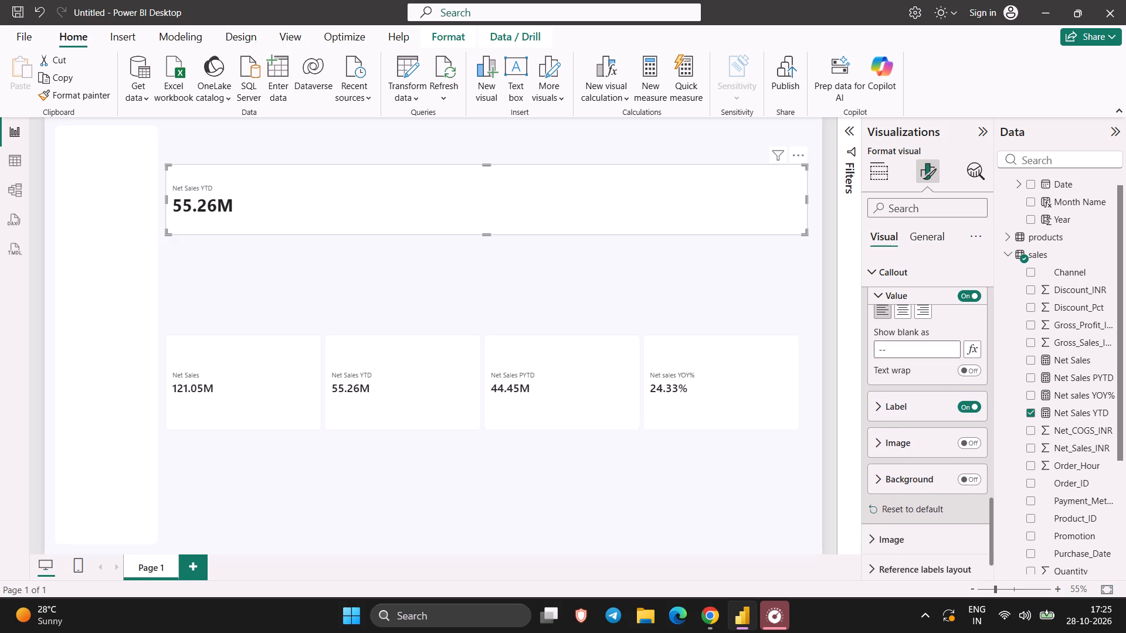
{"action": "left_click", "coordinate": [907, 315]}
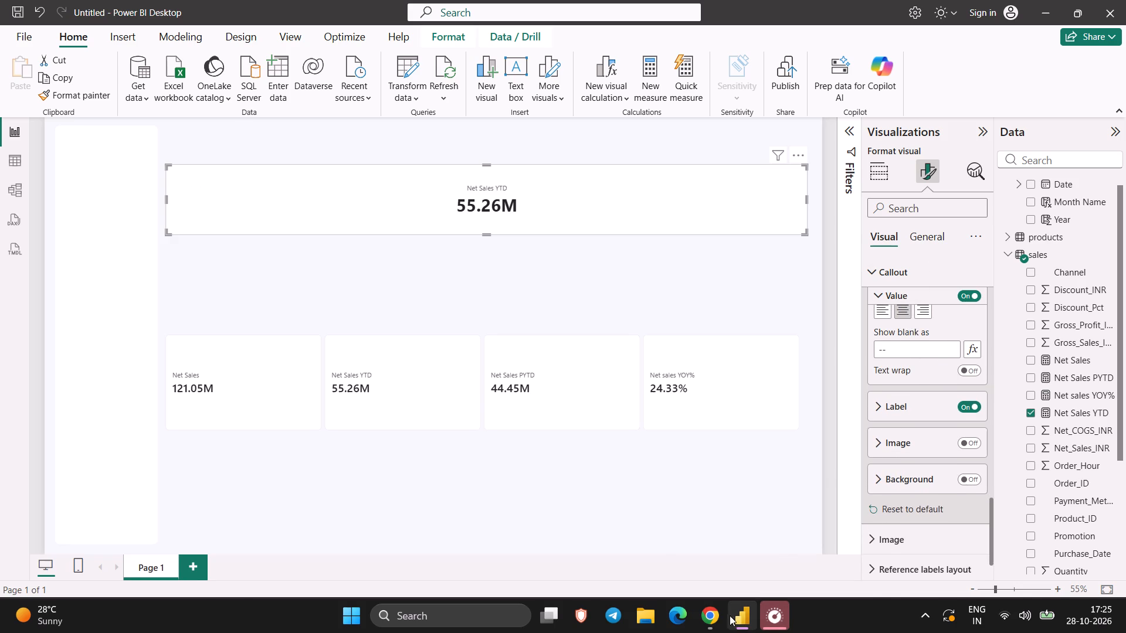
Watch the Chrome tutorial's card resizing up to about 1:22:17, and return to Power BI Desktop.
{"action": "left_click", "coordinate": [707, 614]}
{"action": "key", "text": "space"}
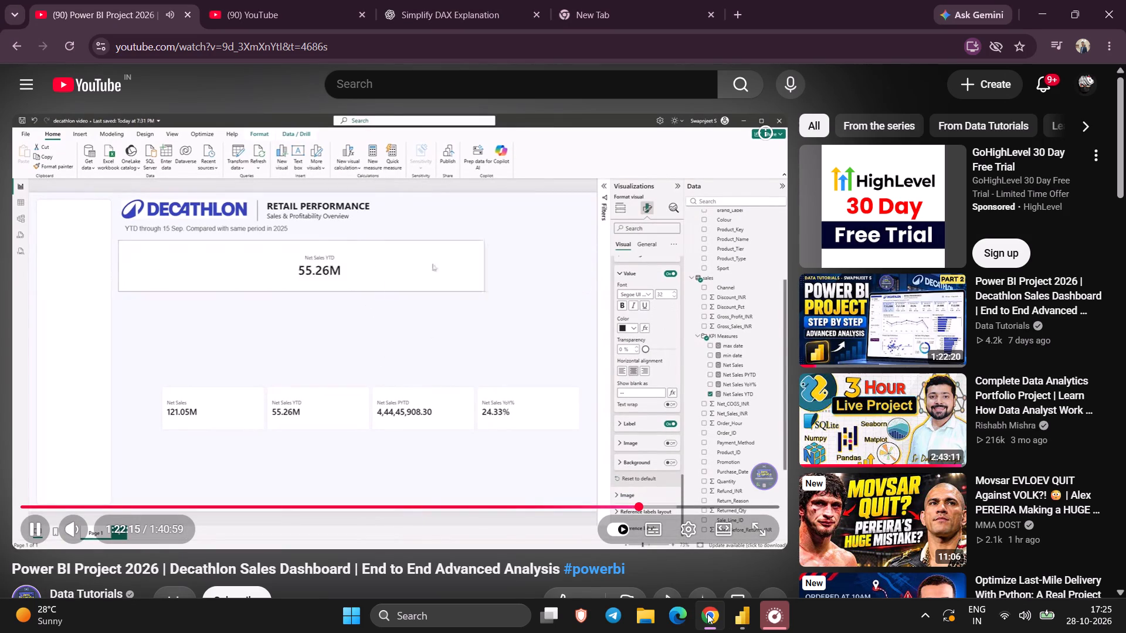
{"action": "key", "text": "space"}
{"action": "key", "text": "space"}
{"action": "key", "text": "space"}
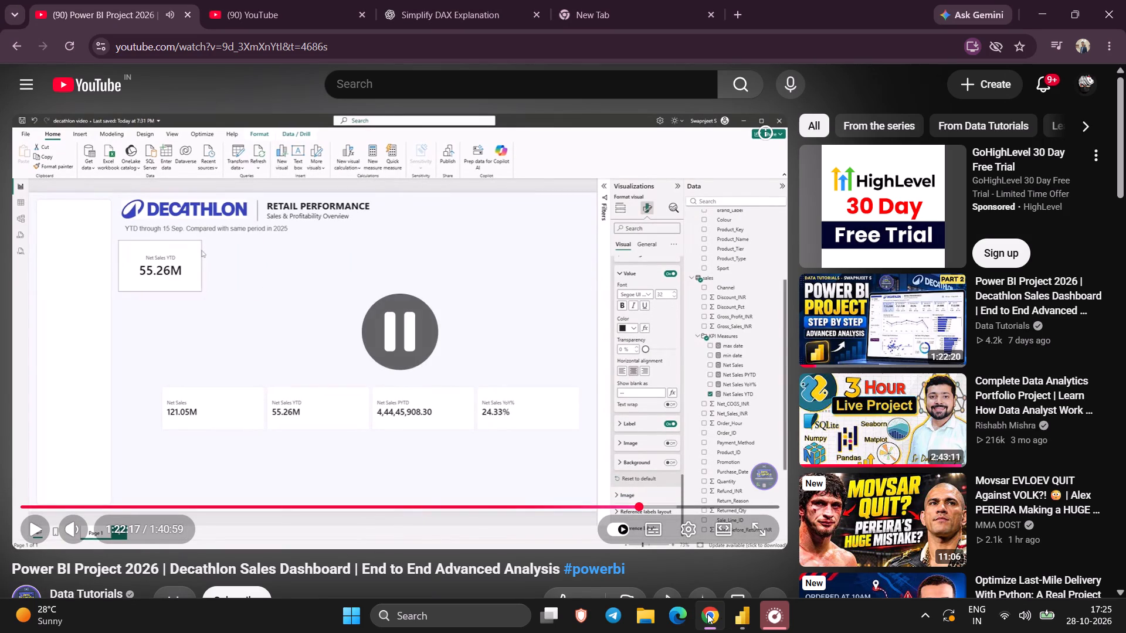
{"action": "left_click", "coordinate": [747, 622]}
{"action": "left_click", "coordinate": [747, 622]}
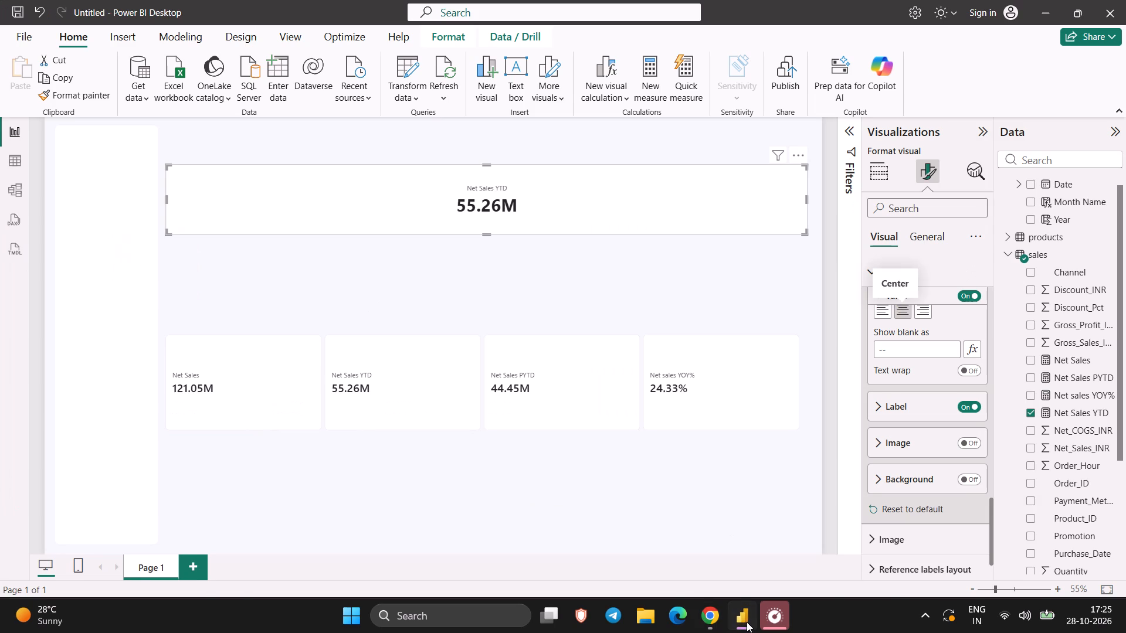
{"action": "left_click", "coordinate": [747, 622]}
Set the Net Sales YTD card's callout value font to Segoe UI Semibold.
{"action": "scroll", "coordinate": [924, 480], "scroll_direction": "up", "scroll_amount": 4}
{"action": "scroll", "coordinate": [924, 480], "scroll_direction": "down", "scroll_amount": 1}
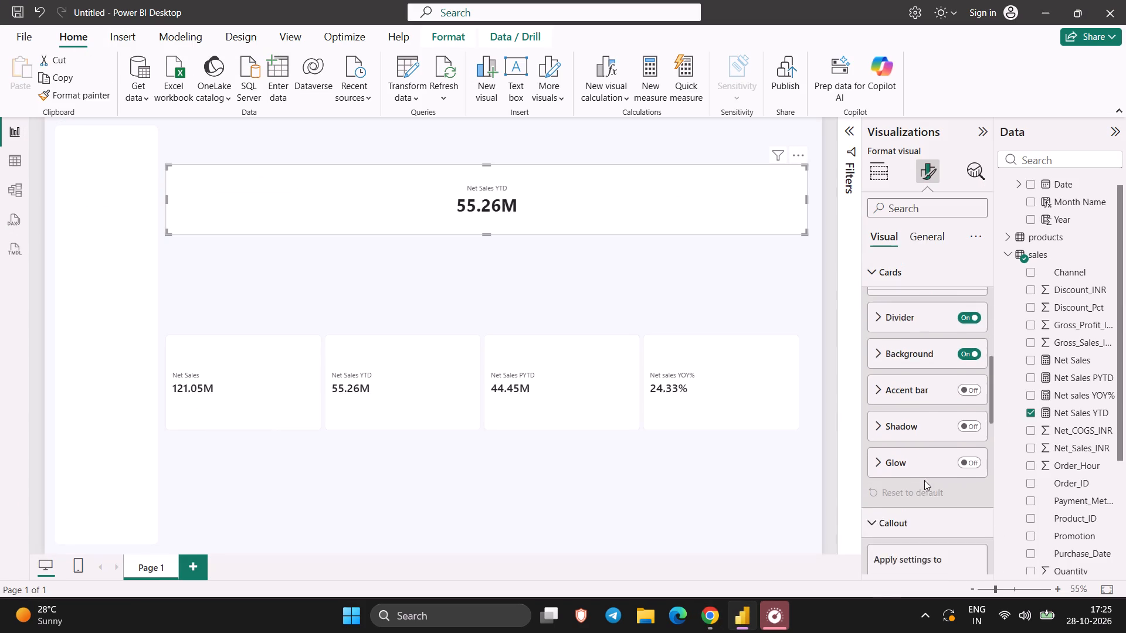
{"action": "scroll", "coordinate": [924, 480], "scroll_direction": "down", "scroll_amount": 6}
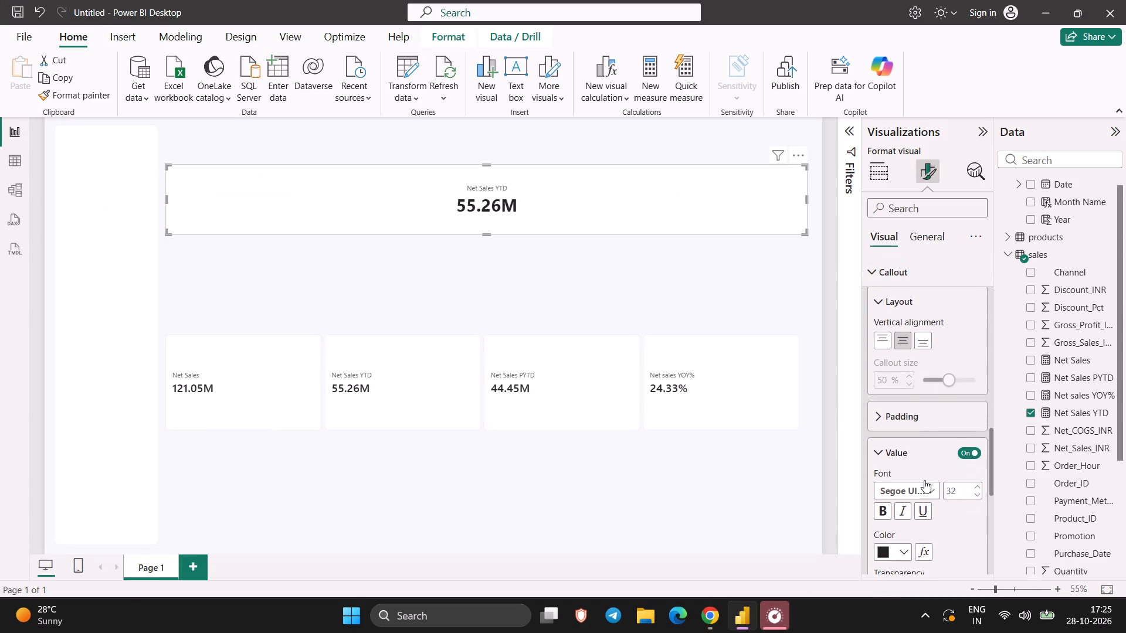
{"action": "scroll", "coordinate": [924, 480], "scroll_direction": "down", "scroll_amount": 1}
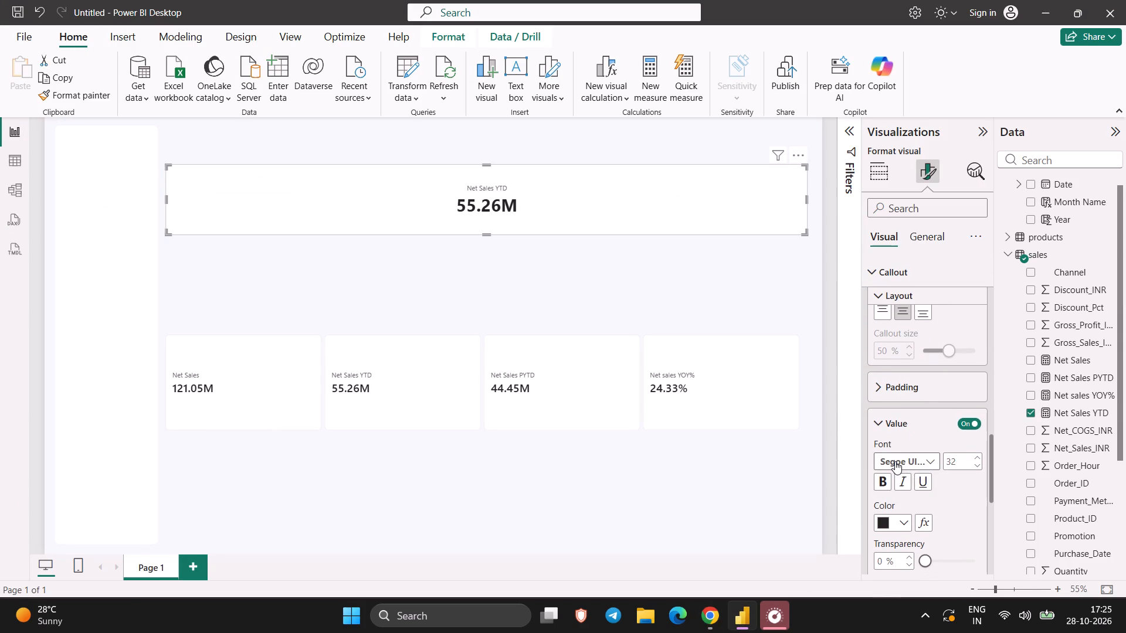
{"action": "left_click", "coordinate": [895, 461]}
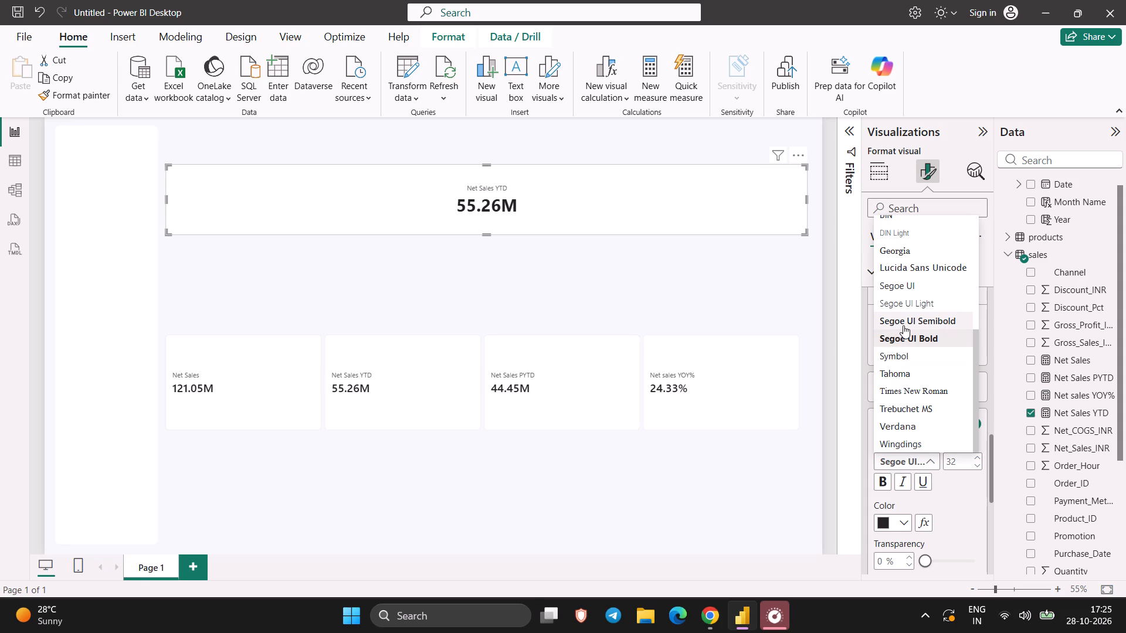
{"action": "left_click", "coordinate": [903, 325]}
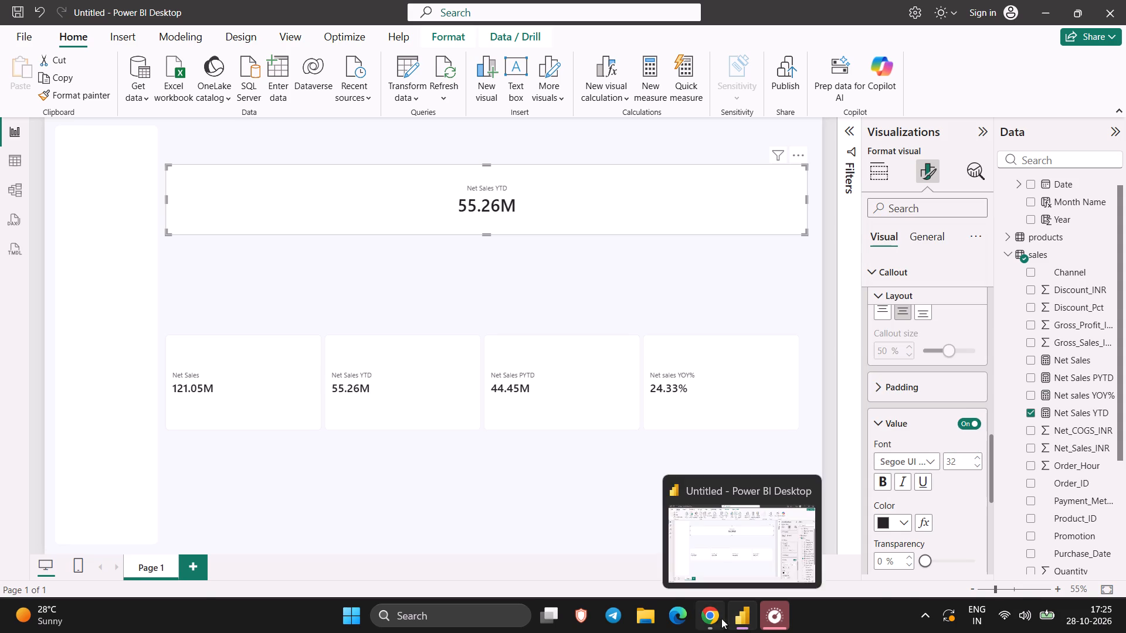
Watch the Chrome tutorial through the card's label size and color formatting up to about 1:22:31, and return to Power BI Desktop.
{"action": "left_click", "coordinate": [708, 612]}
{"action": "key", "text": "space"}
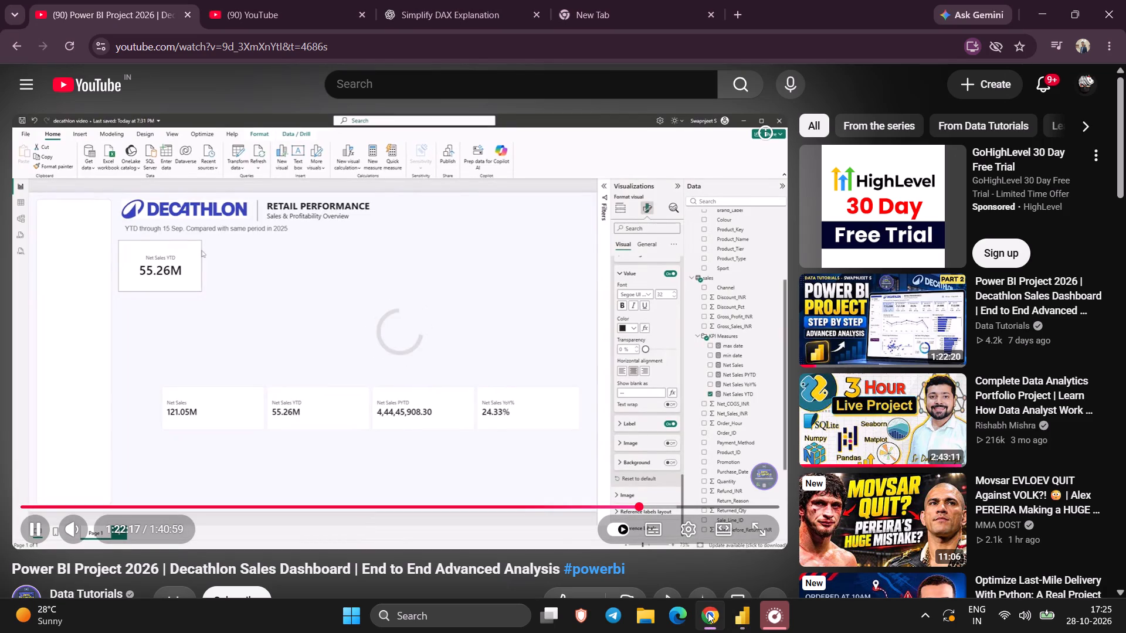
{"action": "key", "text": "space"}
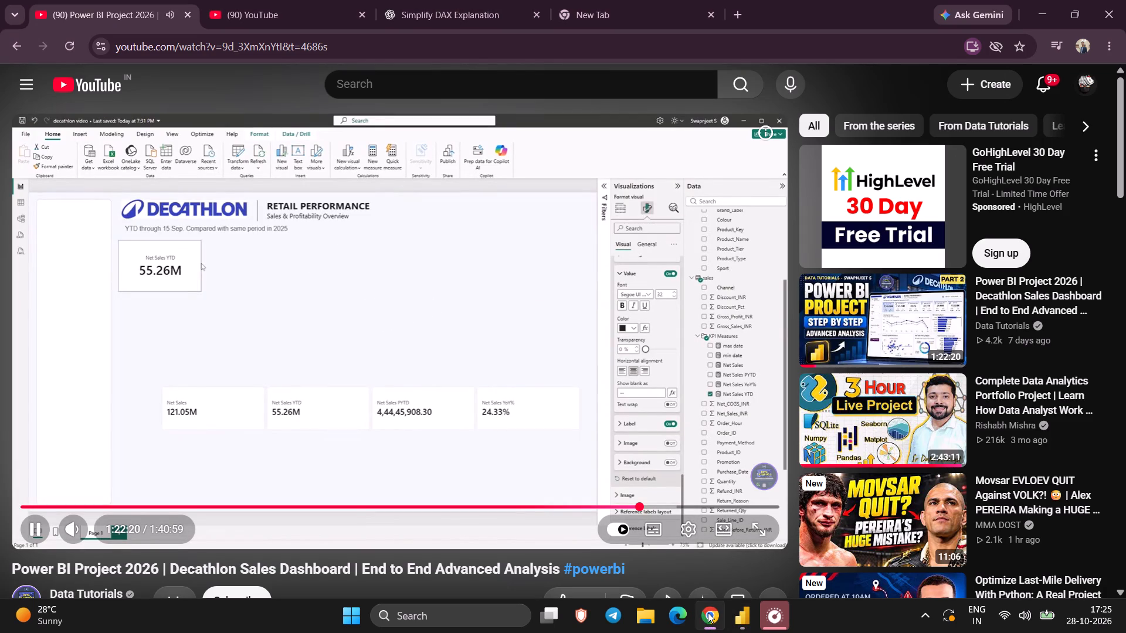
{"action": "left_click", "coordinate": [747, 621]}
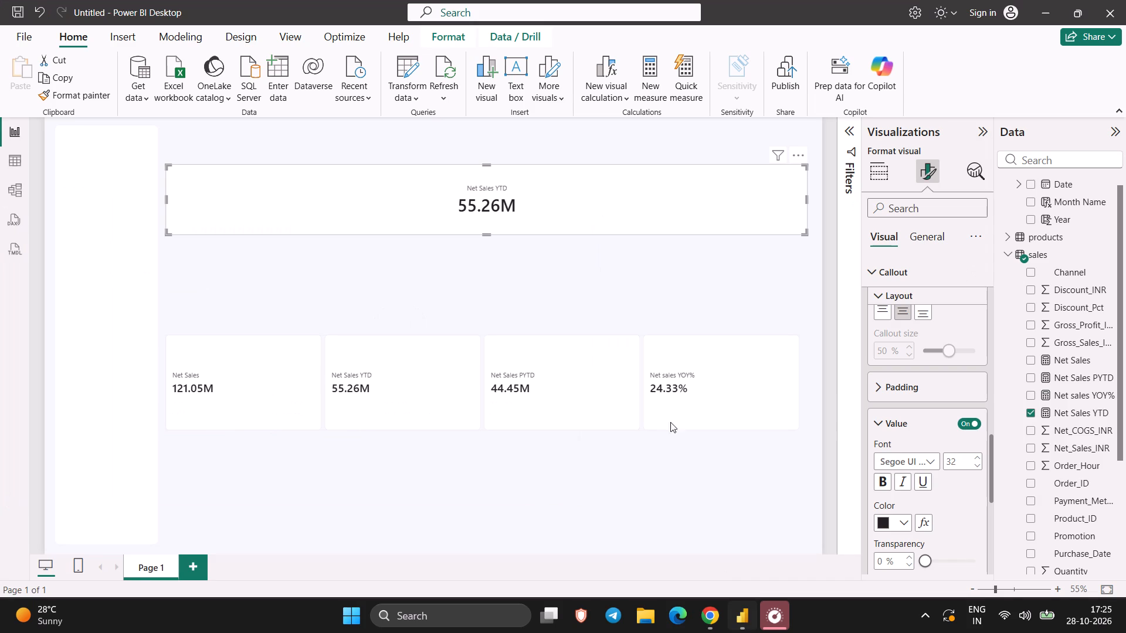
{"action": "left_click", "coordinate": [641, 302]}
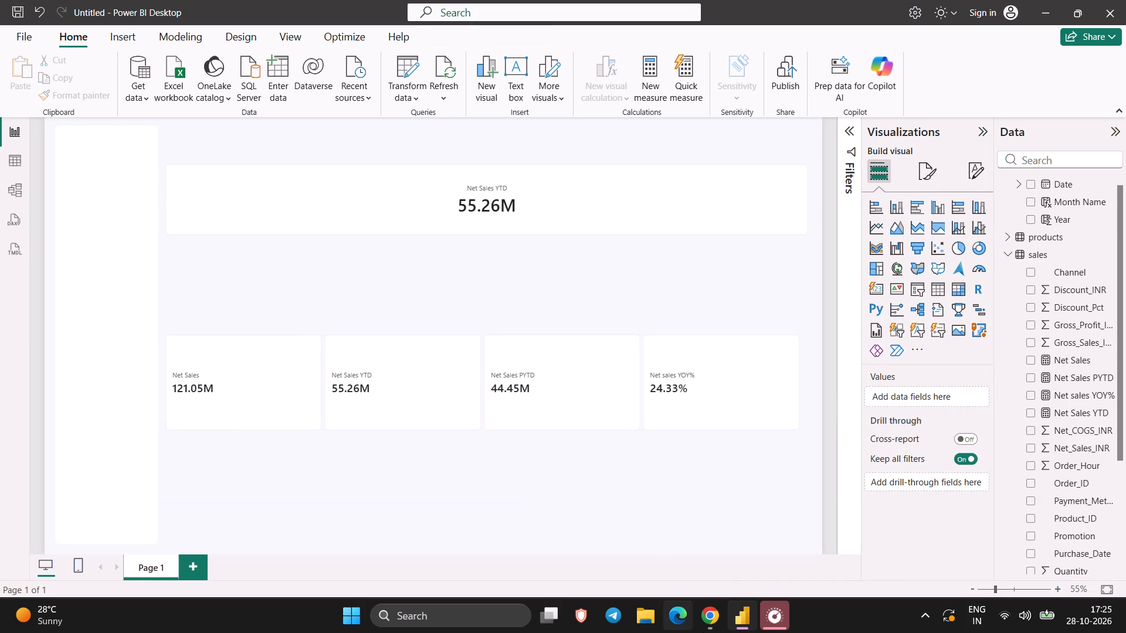
{"action": "left_click", "coordinate": [711, 617]}
{"action": "key", "text": "space"}
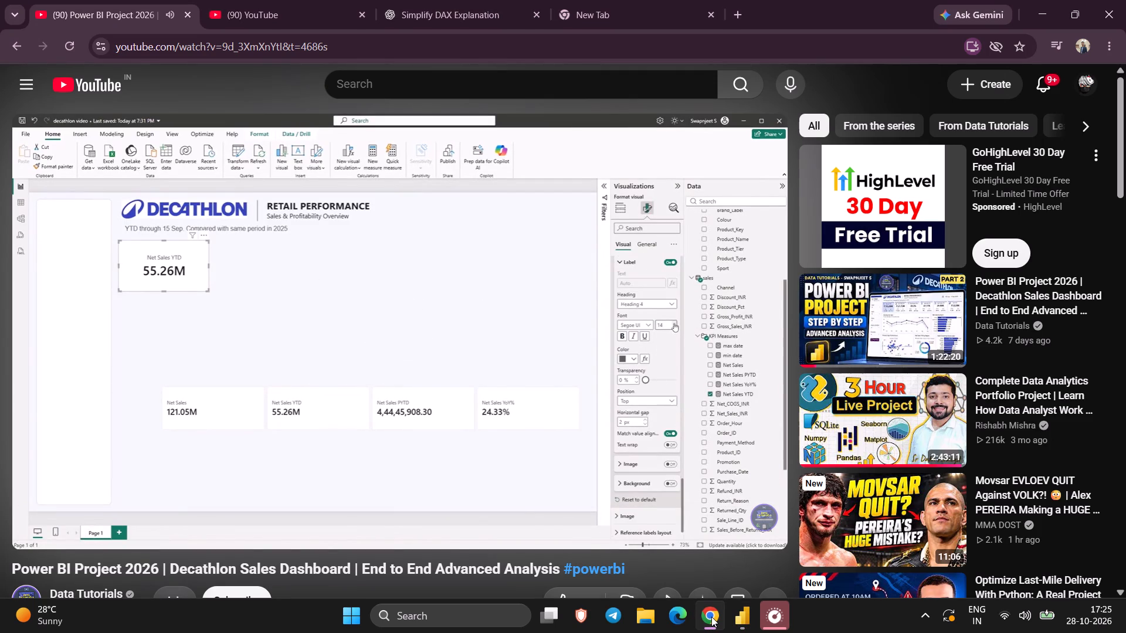
{"action": "key", "text": "space"}
{"action": "key", "text": "space"}
{"action": "key", "text": "space"}
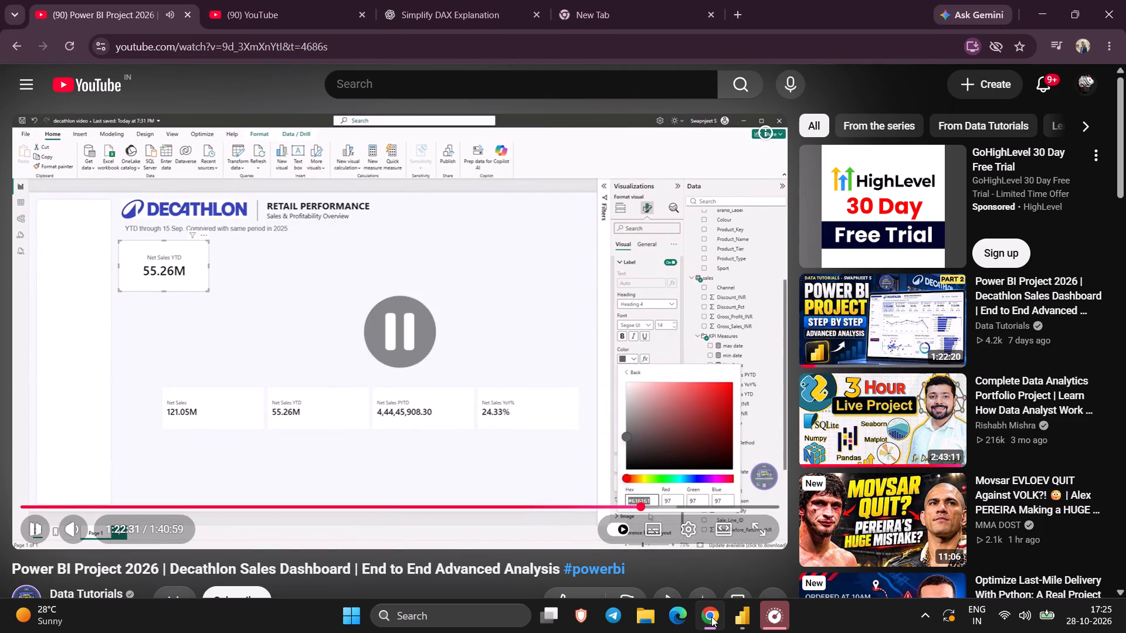
{"action": "left_click", "coordinate": [742, 614]}
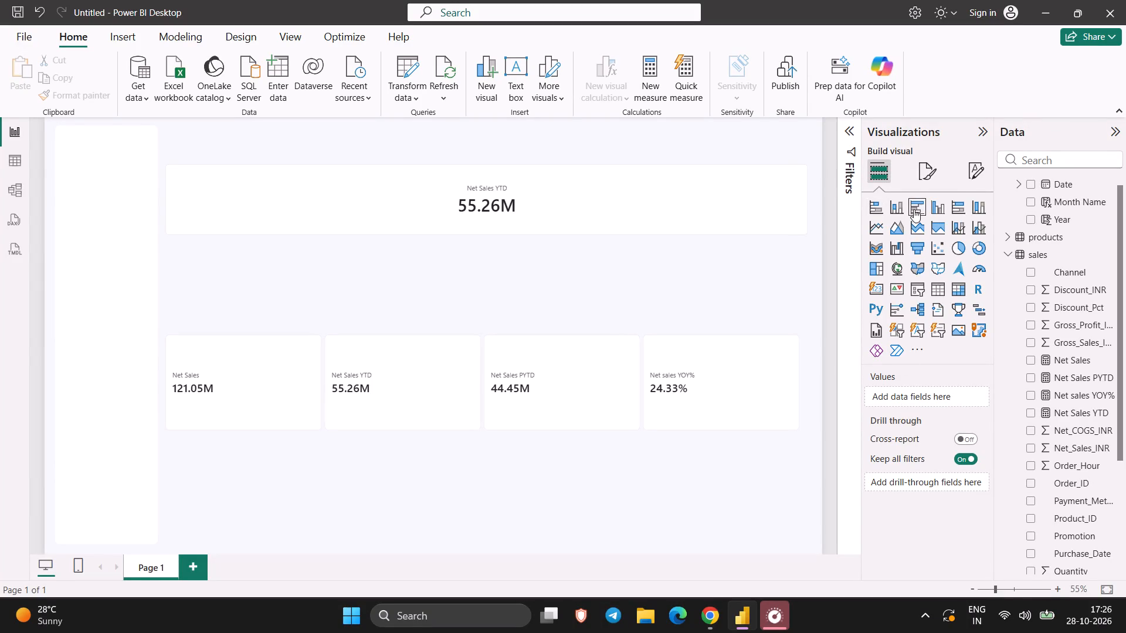
Set the Net Sales YTD card's callout label font size to 14.
{"action": "left_click", "coordinate": [931, 171]}
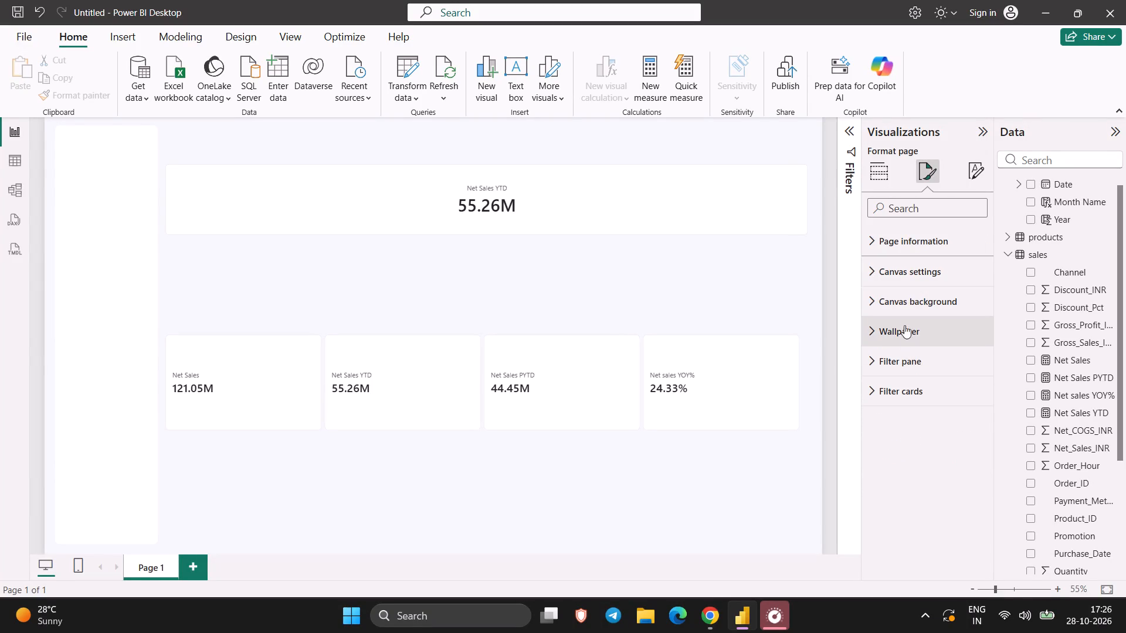
{"action": "left_click", "coordinate": [657, 217]}
{"action": "left_click", "coordinate": [657, 217]}
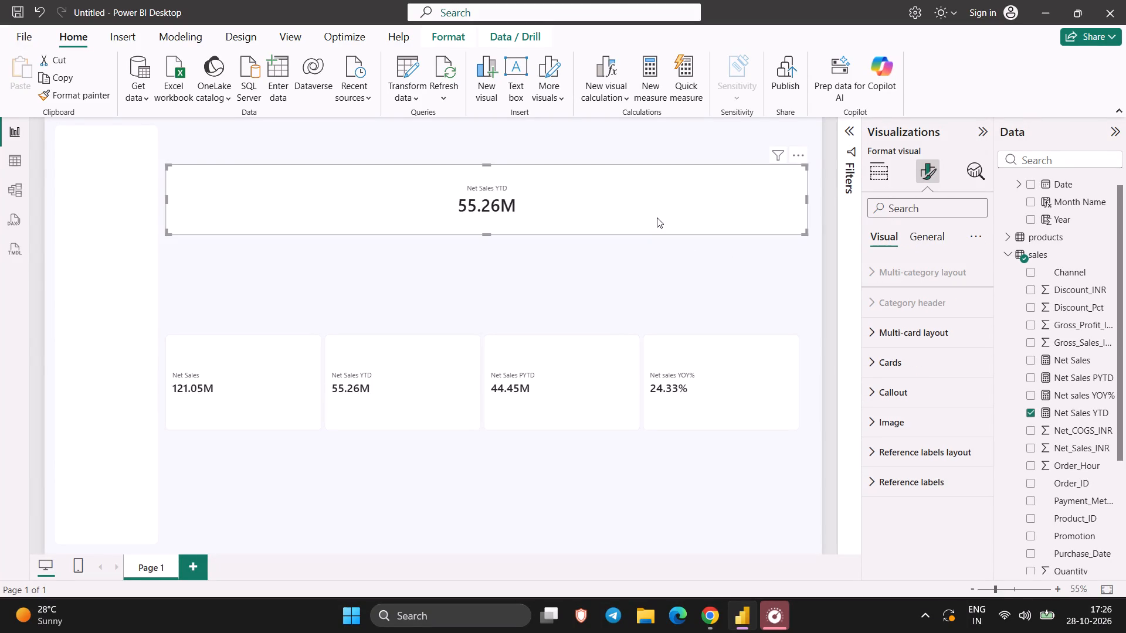
{"action": "left_click", "coordinate": [899, 401]}
{"action": "scroll", "coordinate": [905, 468], "scroll_direction": "down", "scroll_amount": 2}
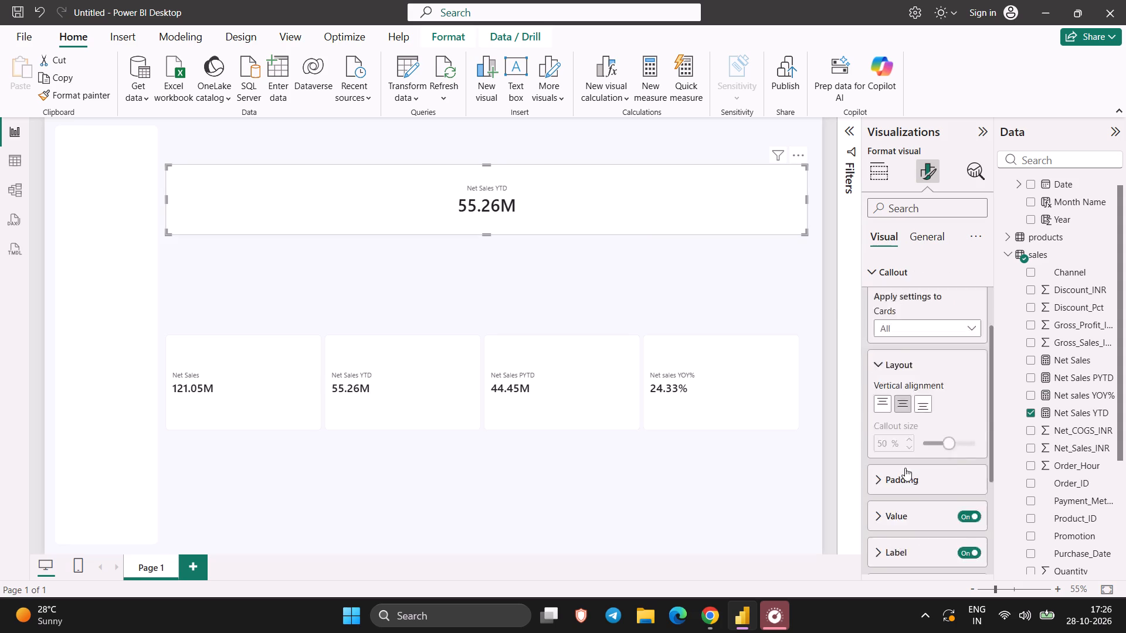
{"action": "scroll", "coordinate": [905, 468], "scroll_direction": "down", "scroll_amount": 2}
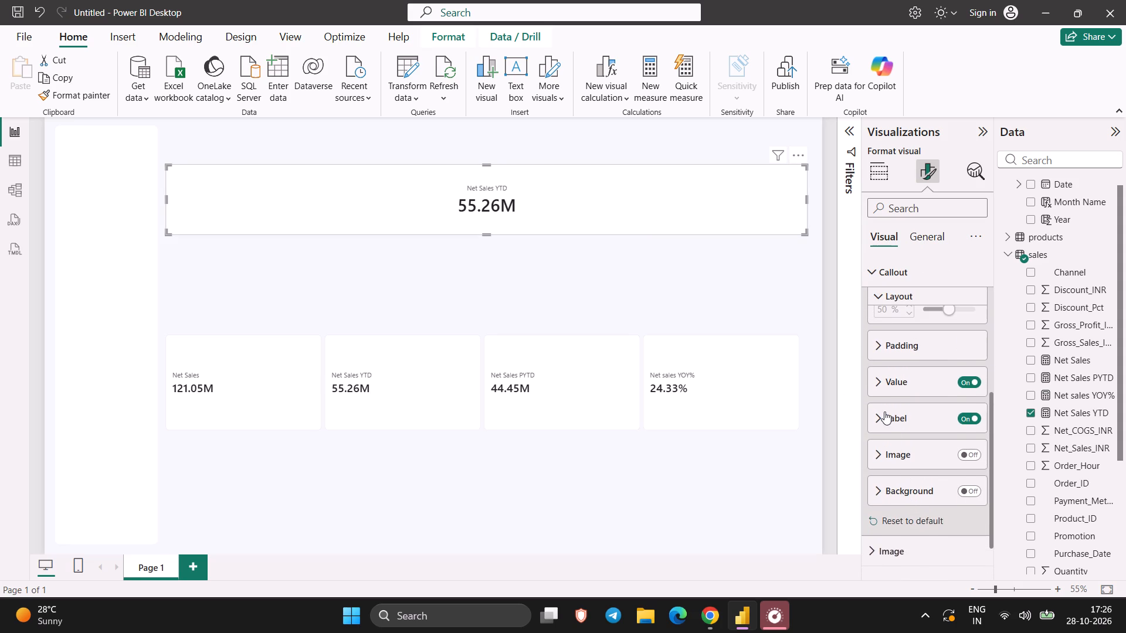
{"action": "left_click", "coordinate": [884, 411]}
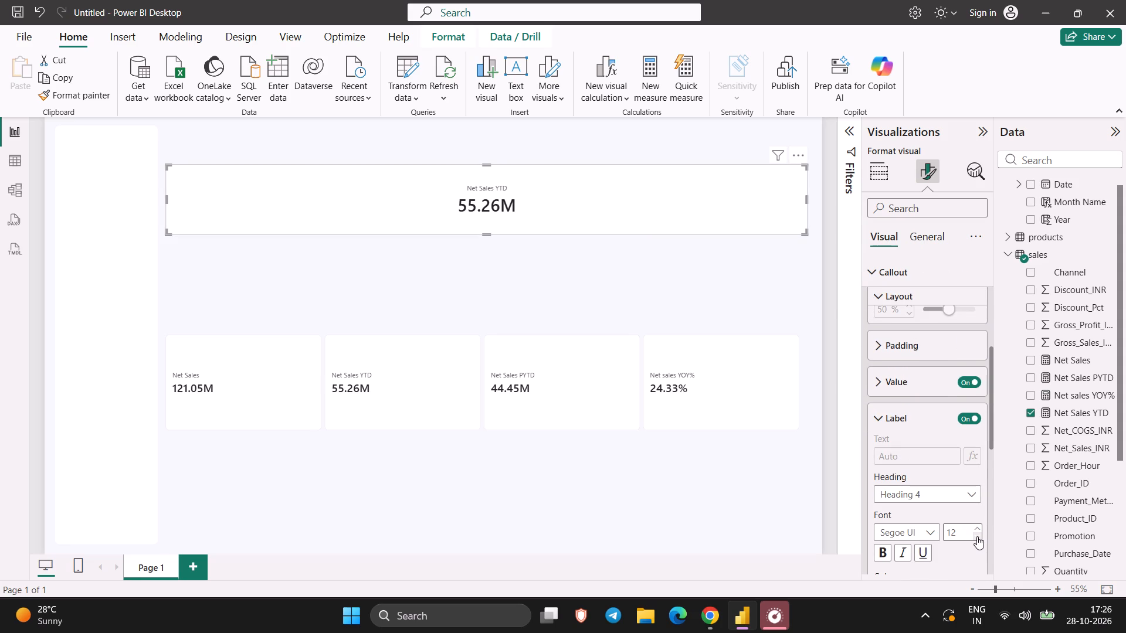
{"action": "double_click", "coordinate": [978, 530]}
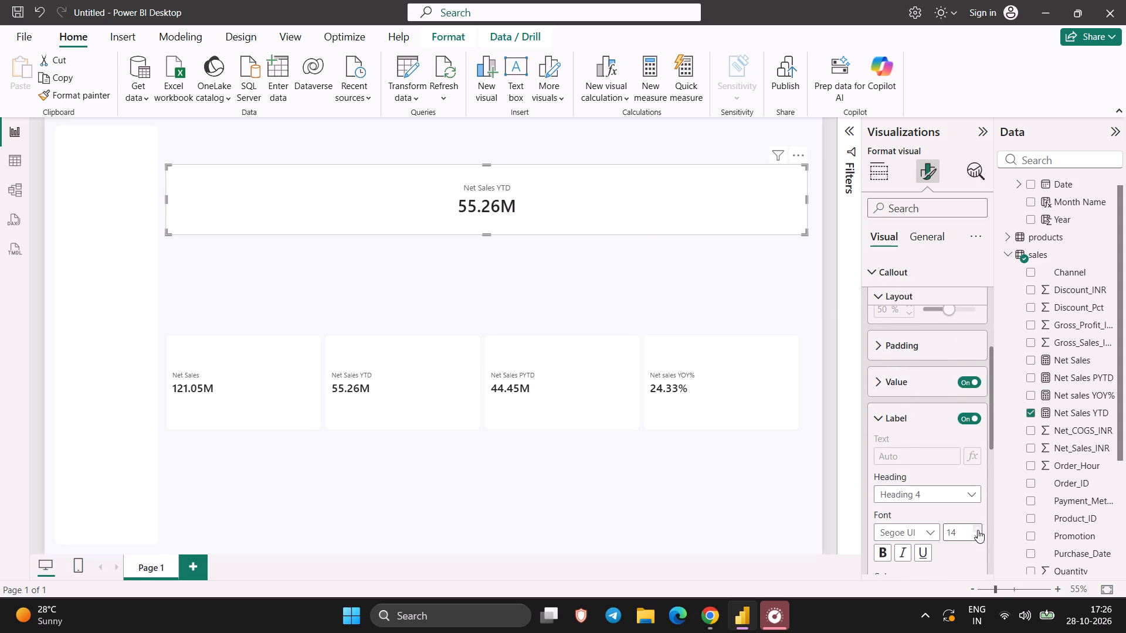
{"action": "triple_click", "coordinate": [978, 537]}
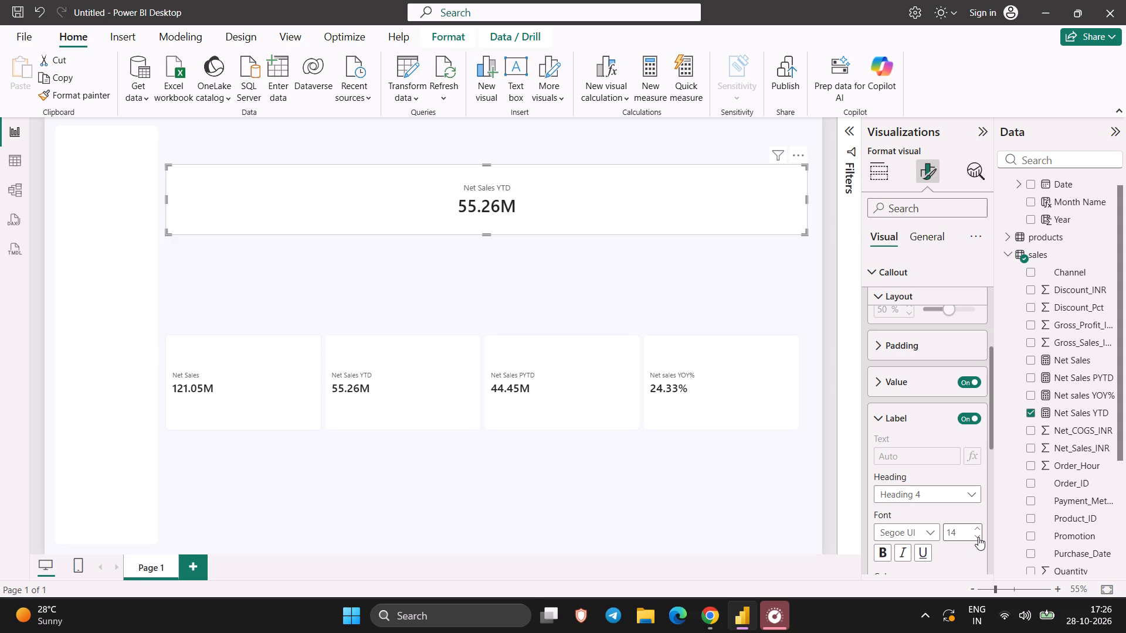
{"action": "triple_click", "coordinate": [978, 537]}
{"action": "triple_click", "coordinate": [978, 537]}
{"action": "double_click", "coordinate": [978, 537]}
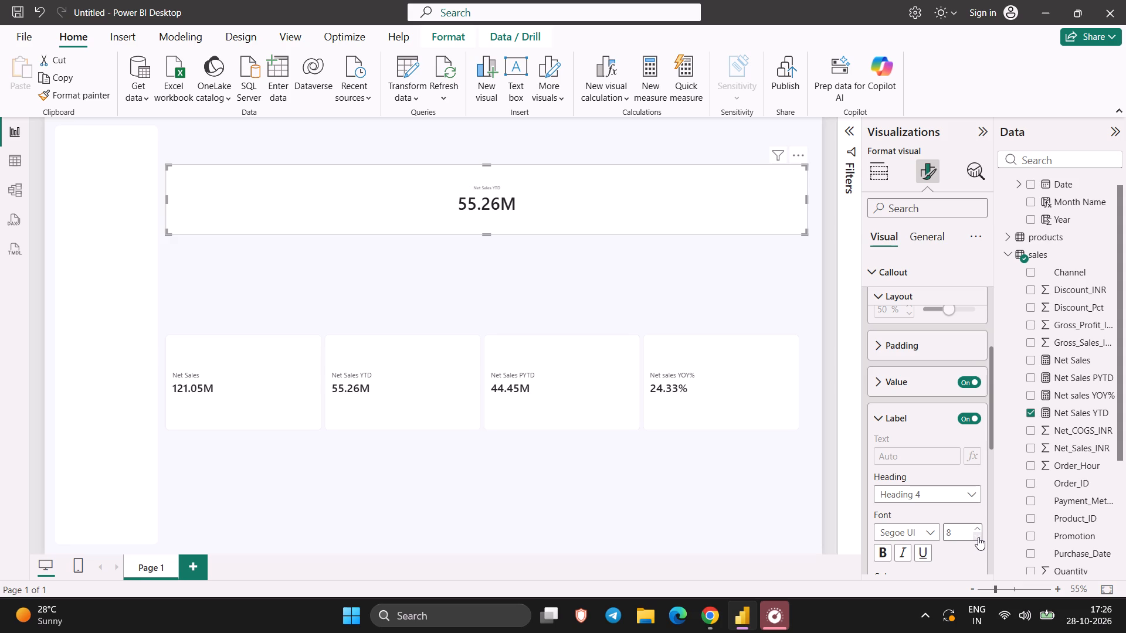
{"action": "left_click", "coordinate": [955, 531]}
{"action": "type", "text": "14"}
{"action": "key", "text": "Return"}
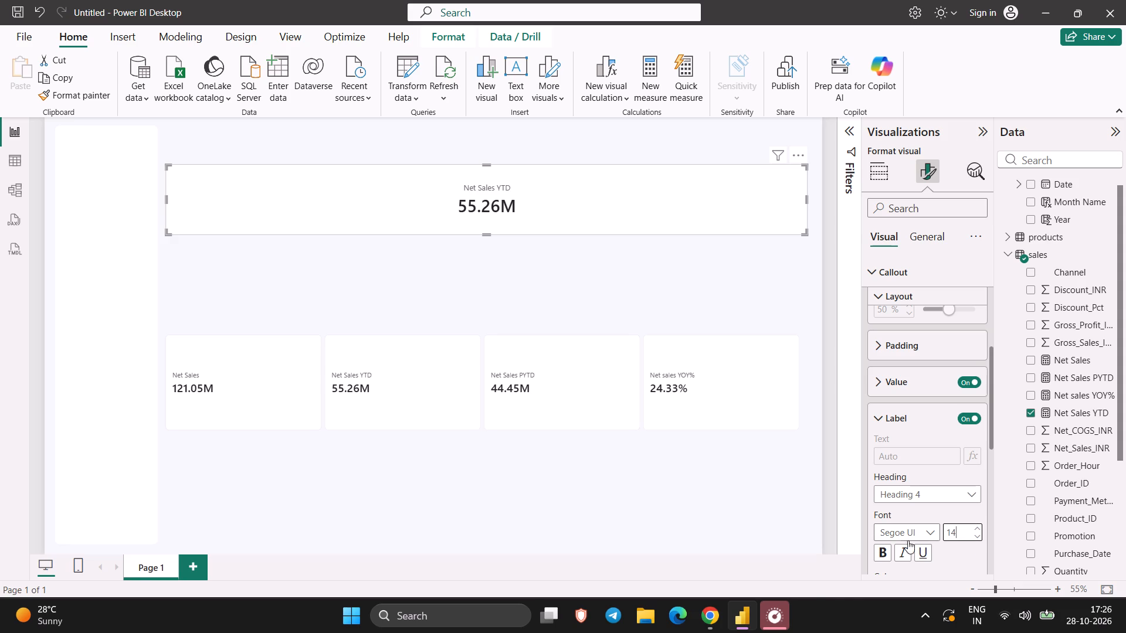
Watch the Chrome tutorial's label color change up to about 1:22:42, and return to Power BI Desktop.
{"action": "left_click", "coordinate": [710, 607]}
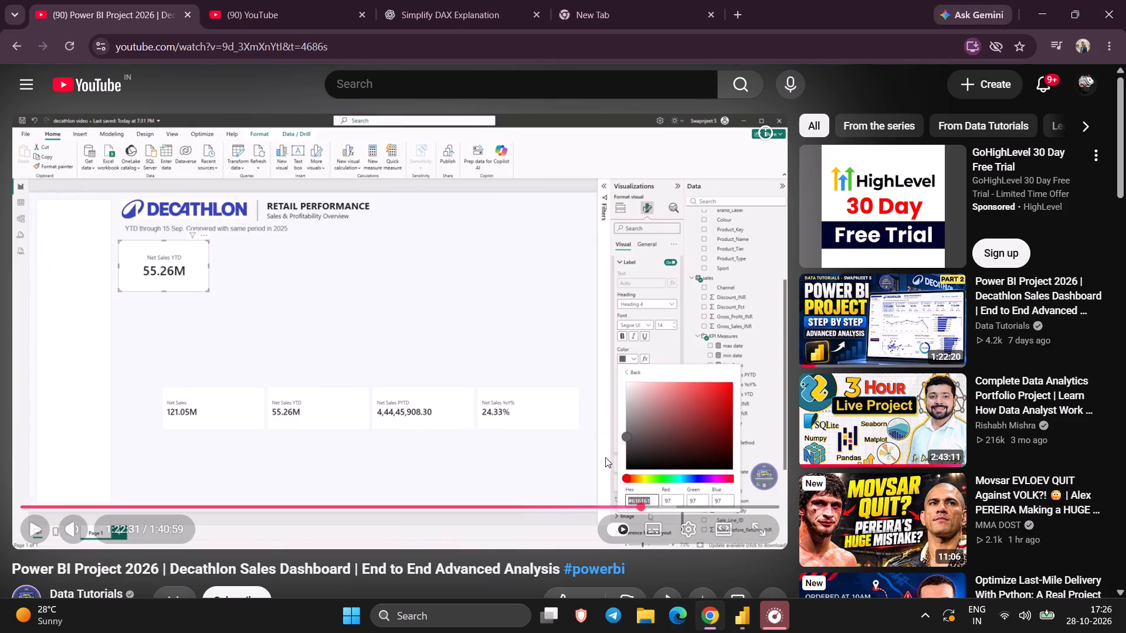
{"action": "left_click", "coordinate": [597, 414]}
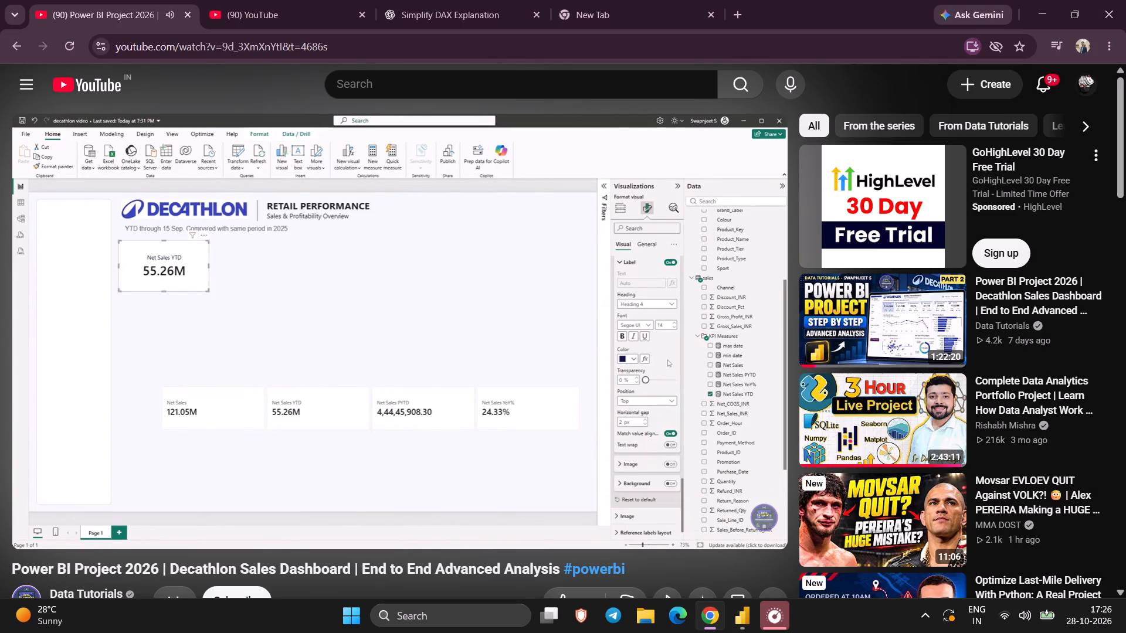
{"action": "left_click", "coordinate": [597, 414]}
{"action": "left_click", "coordinate": [597, 414]}
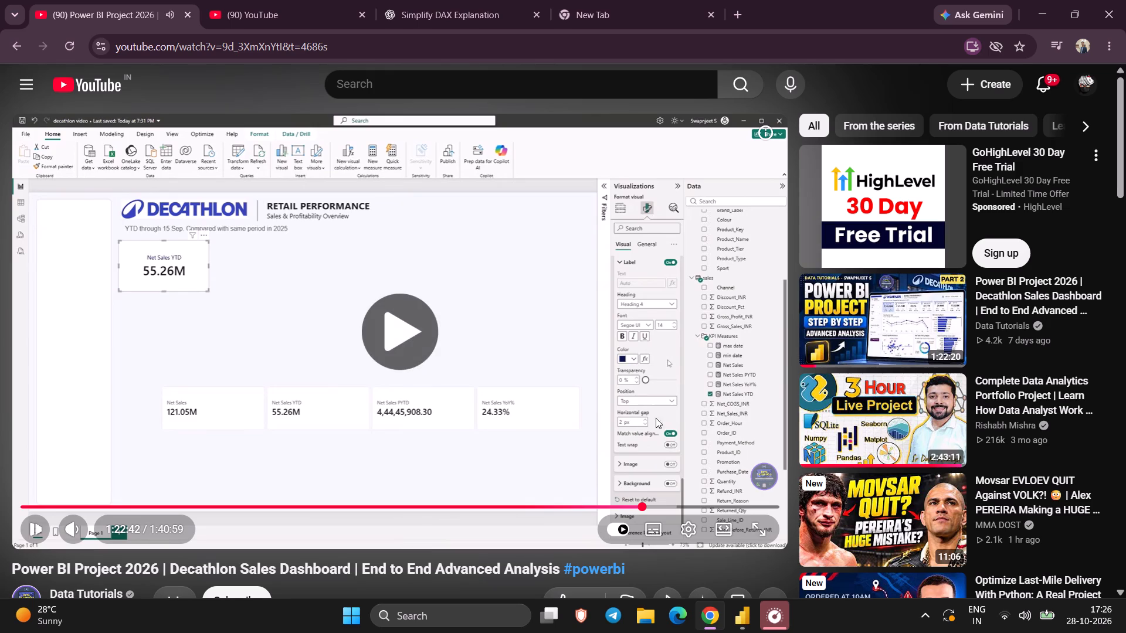
{"action": "left_click", "coordinate": [738, 611]}
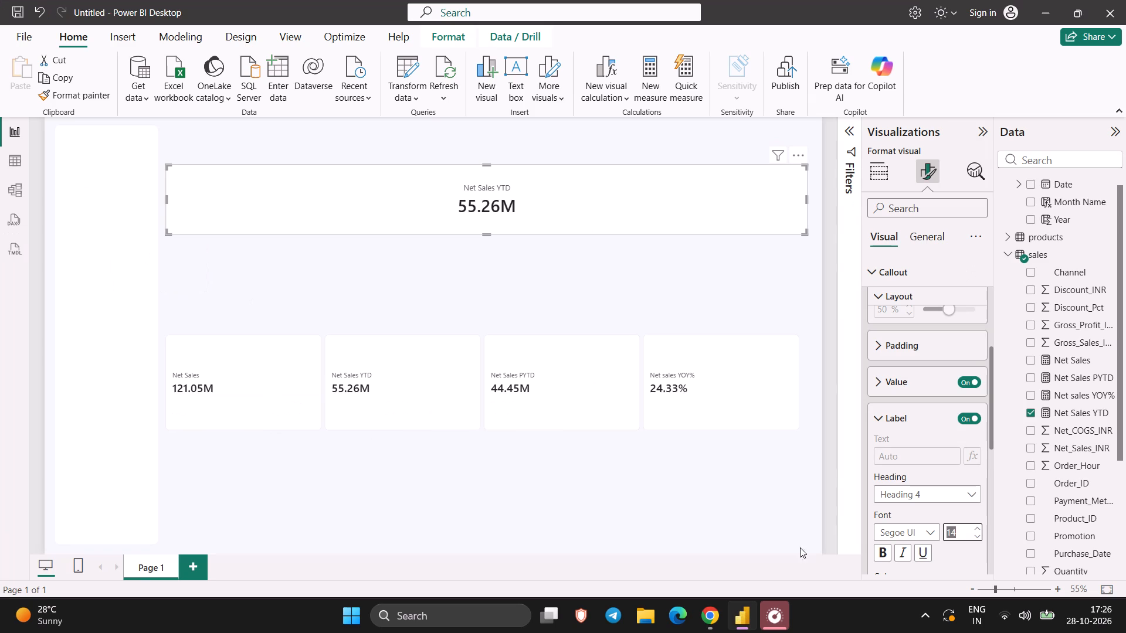
Set the Net Sales YTD card's callout label color to black.
{"action": "scroll", "coordinate": [909, 511], "scroll_direction": "down", "scroll_amount": 1}
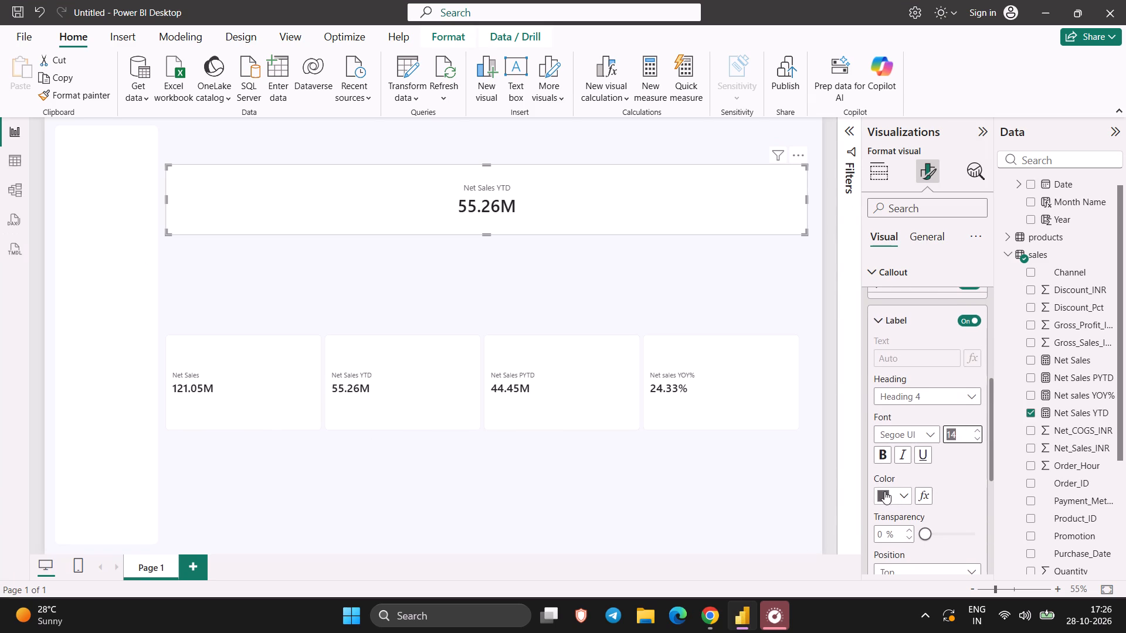
{"action": "left_click", "coordinate": [884, 491]}
{"action": "left_click", "coordinate": [932, 403]}
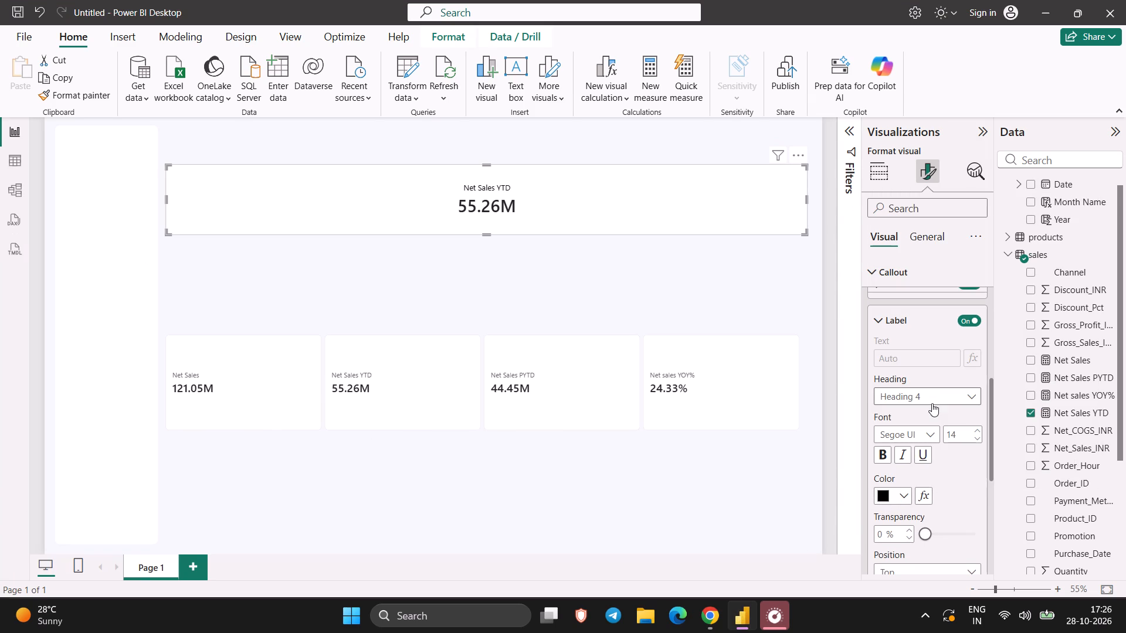
Watch the Chrome tutorial's opening of the reference labels layout settings up to about 1:22:55, and return to Power BI Desktop.
{"action": "left_click", "coordinate": [704, 621]}
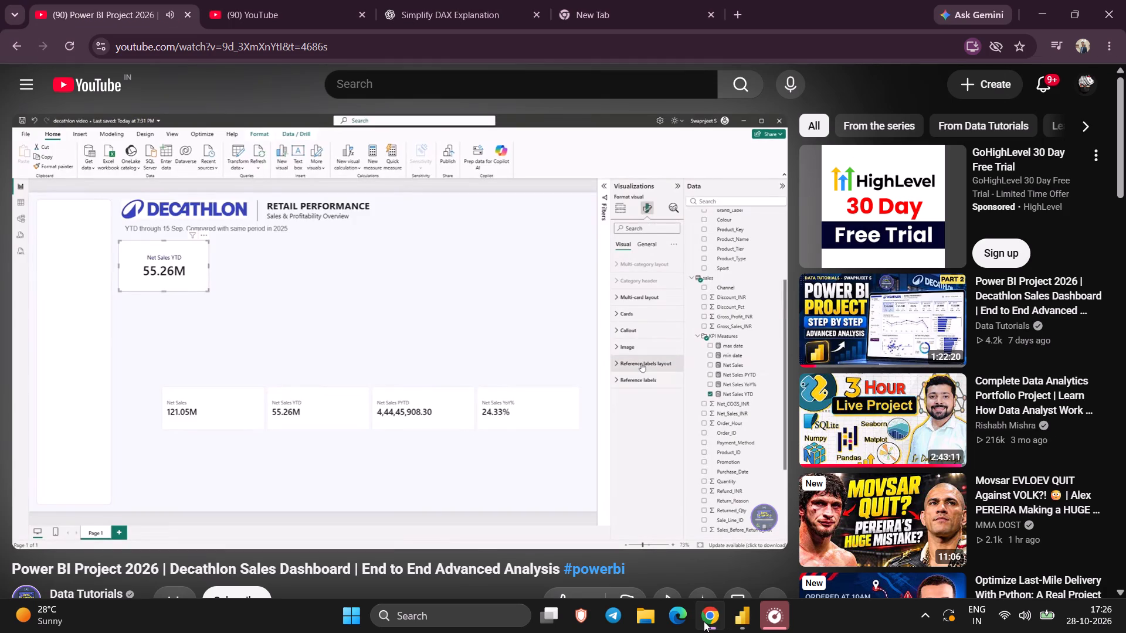
{"action": "left_click", "coordinate": [704, 621]}
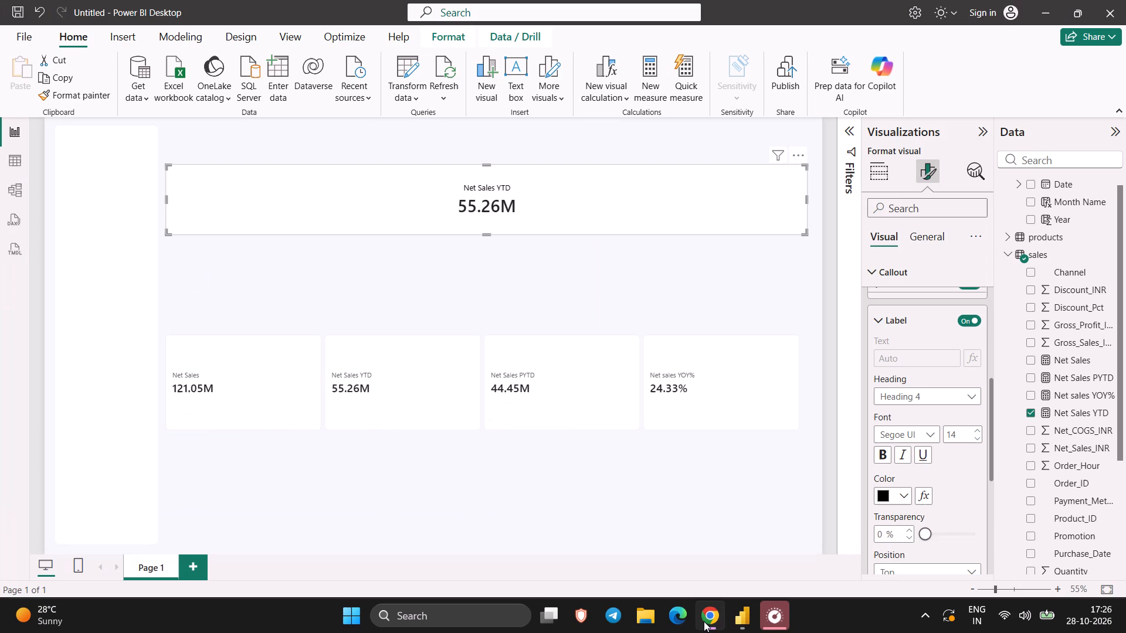
{"action": "left_click", "coordinate": [704, 621]}
{"action": "key", "text": "Left"}
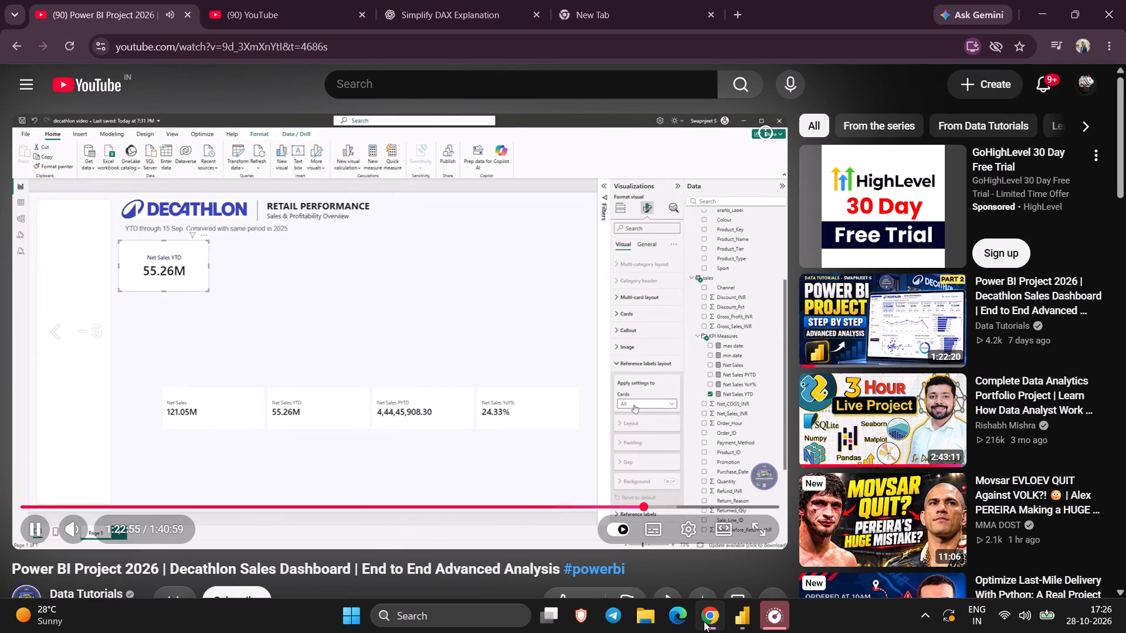
{"action": "key", "text": "space"}
{"action": "left_click", "coordinate": [742, 618]}
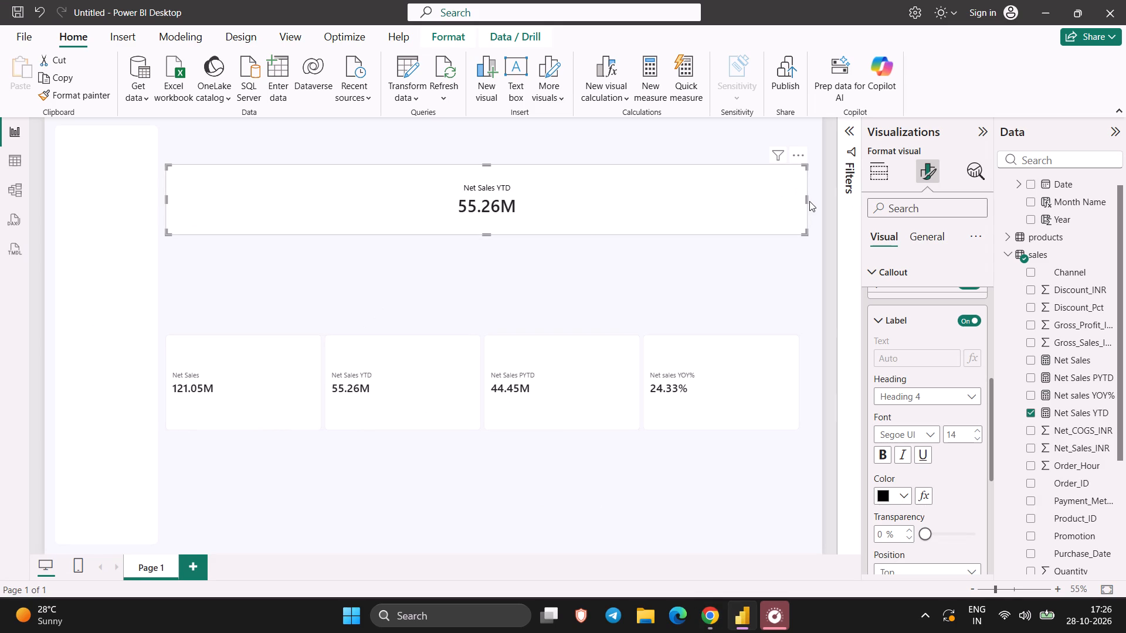
Narrow the Net Sales YTD card from its right edge to a compact tile, keeping its height and left edge.
{"action": "left_click_drag", "start_coordinate": [807, 200], "coordinate": [297, 224]}
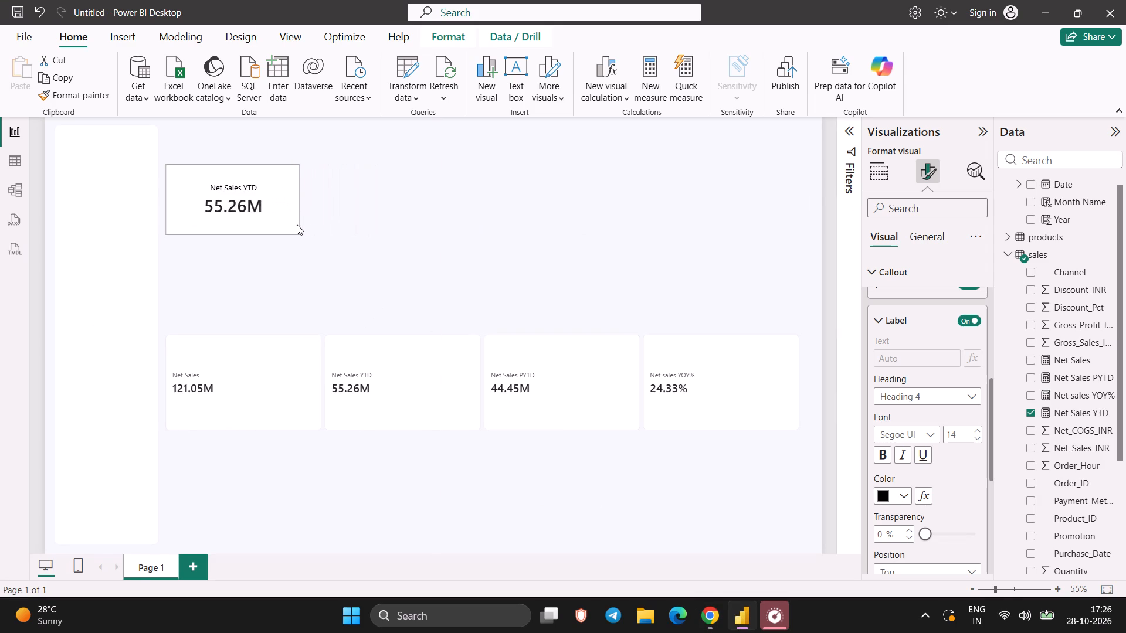
{"action": "left_click_drag", "start_coordinate": [297, 224], "coordinate": [280, 228]}
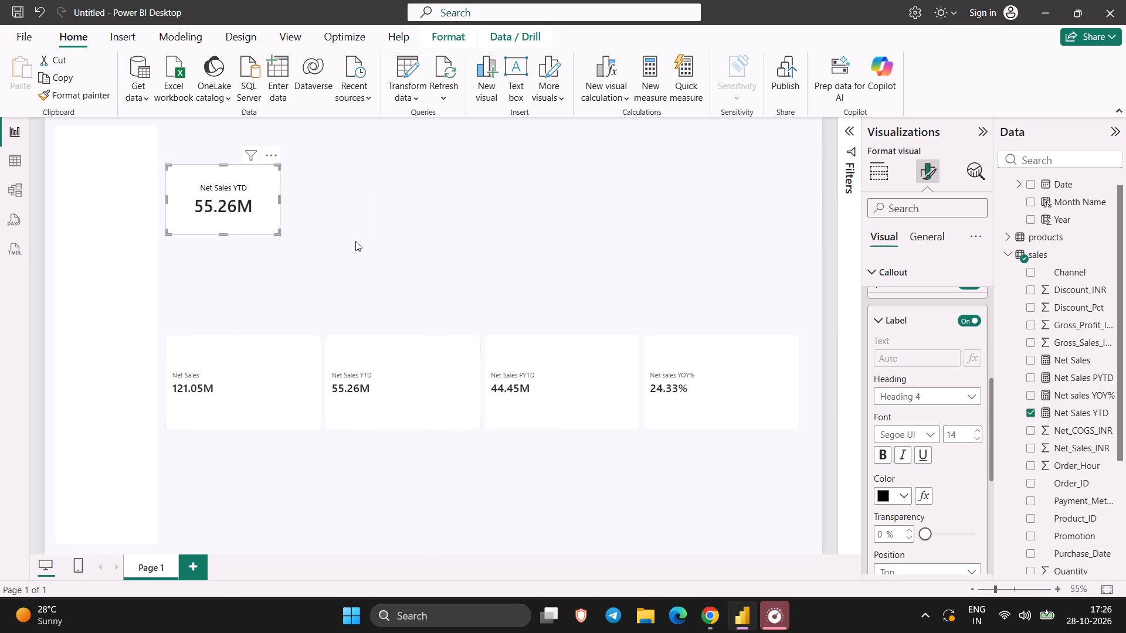
{"action": "left_click", "coordinate": [404, 247]}
Set the Net Sales YTD card's reference labels layout settings to apply to Net Sales YTD.
{"action": "left_click", "coordinate": [252, 222]}
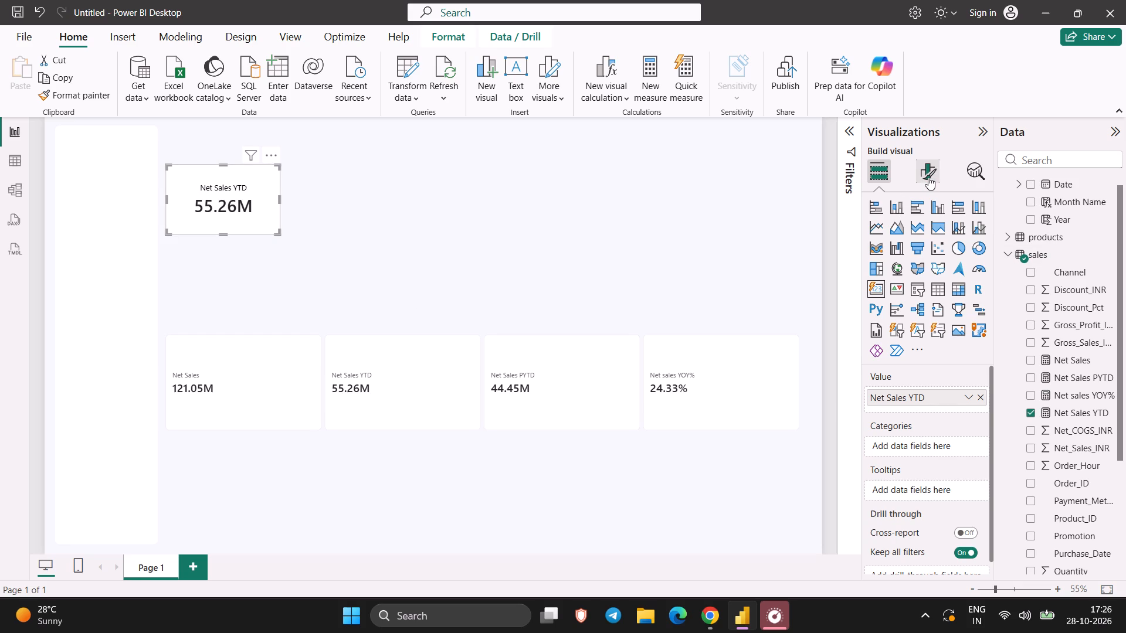
{"action": "left_click", "coordinate": [928, 177]}
{"action": "scroll", "coordinate": [924, 357], "scroll_direction": "down", "scroll_amount": 1}
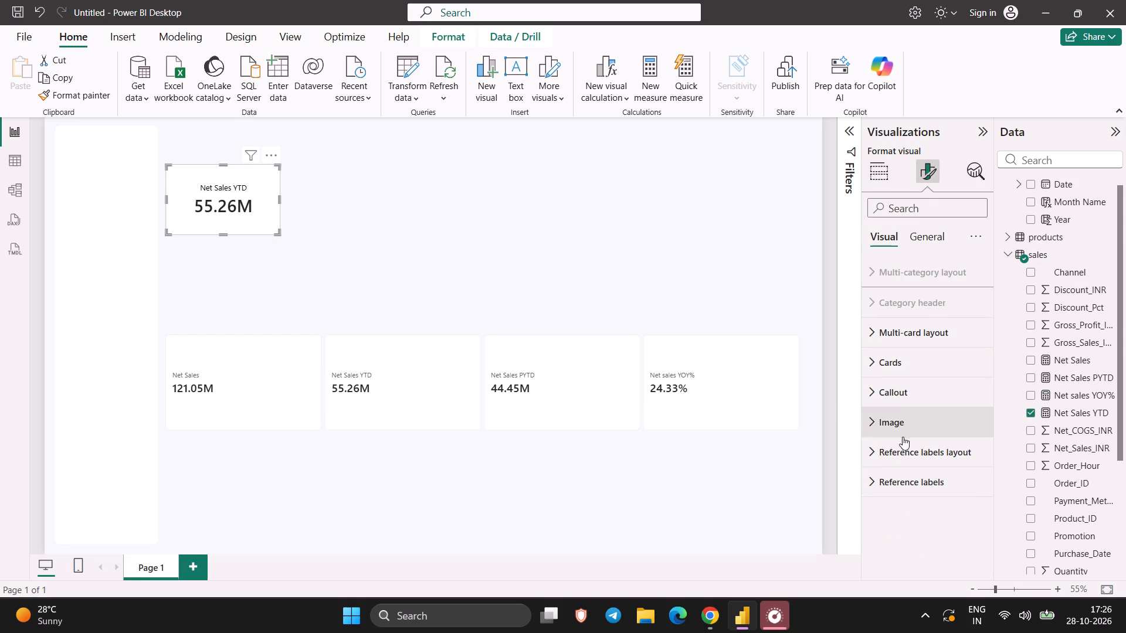
{"action": "left_click", "coordinate": [904, 446]}
{"action": "scroll", "coordinate": [895, 479], "scroll_direction": "down", "scroll_amount": 2}
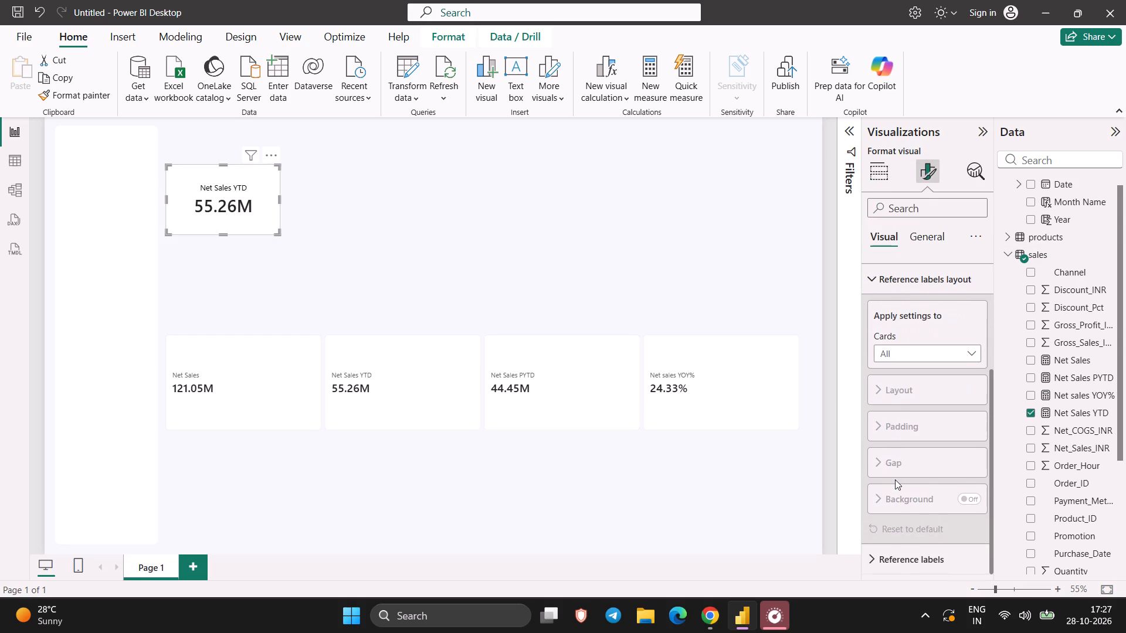
{"action": "scroll", "coordinate": [895, 479], "scroll_direction": "down", "scroll_amount": 4}
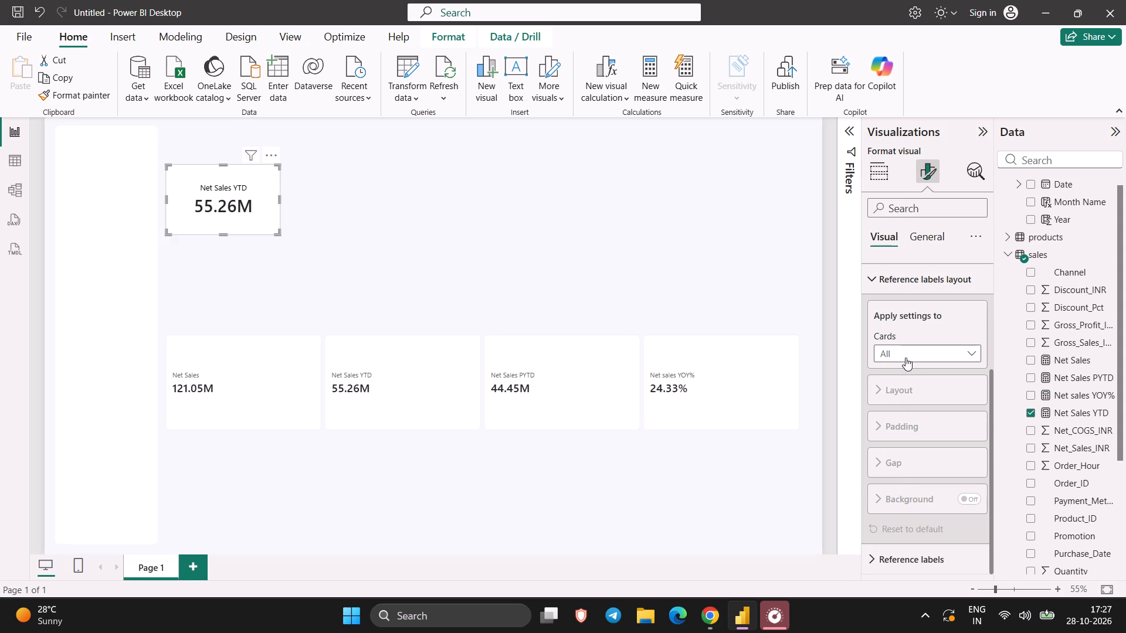
{"action": "left_click", "coordinate": [905, 358]}
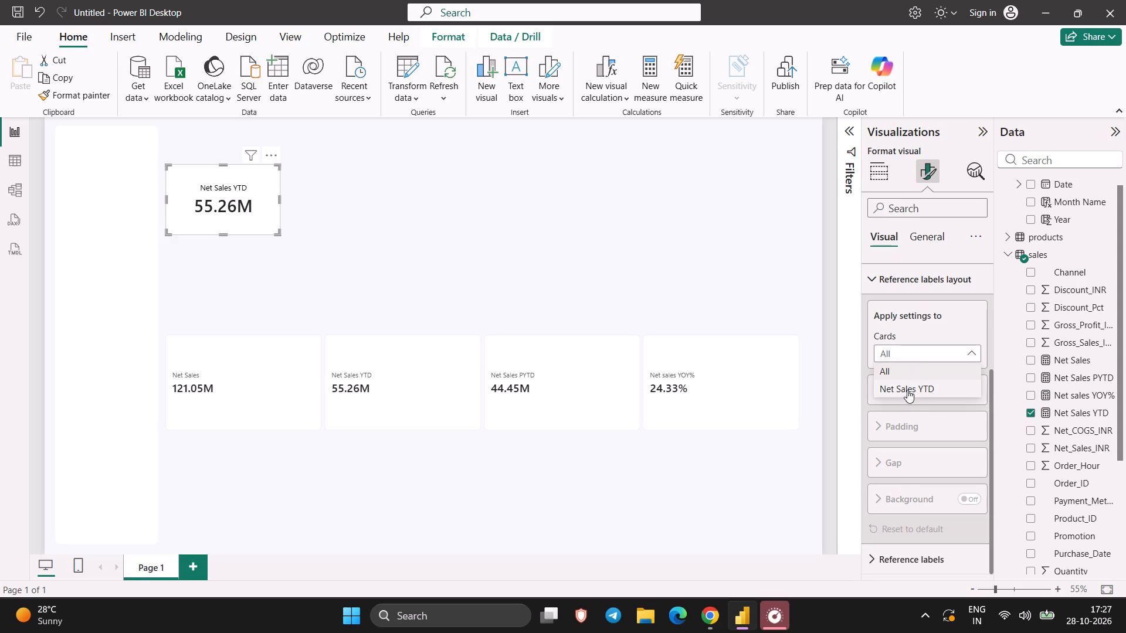
{"action": "left_click", "coordinate": [907, 392]}
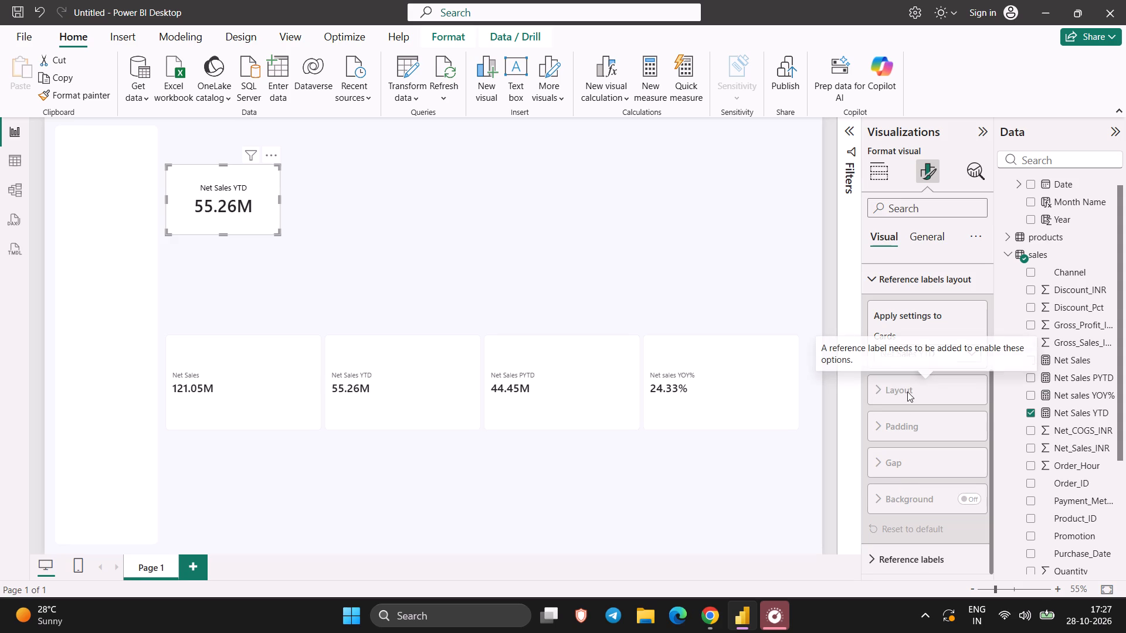
{"action": "scroll", "coordinate": [901, 386], "scroll_direction": "up", "scroll_amount": 2}
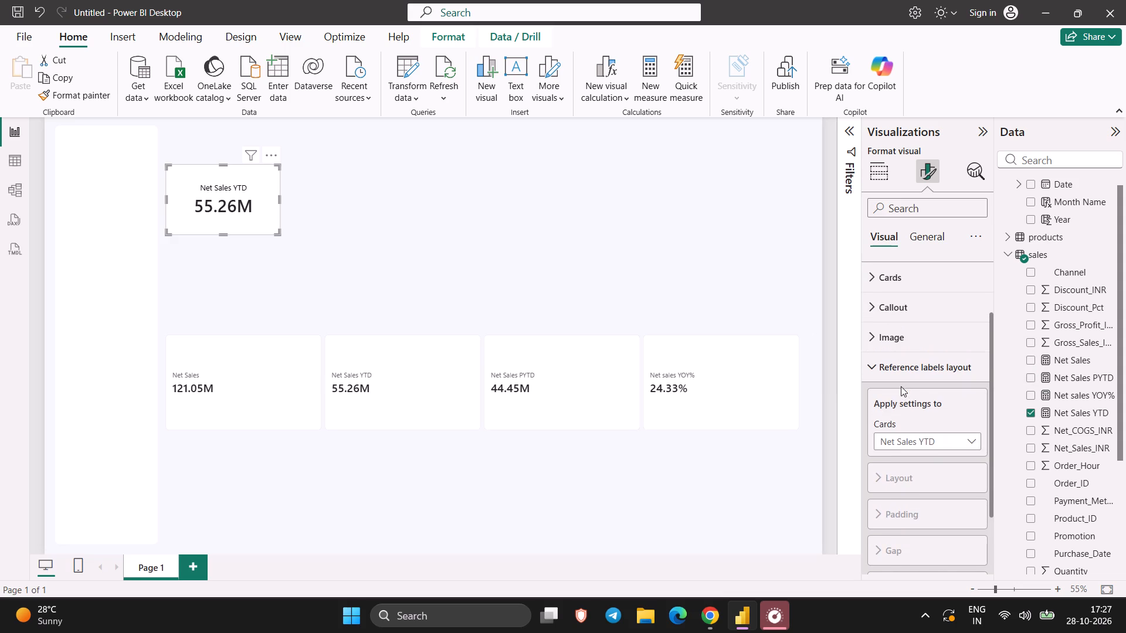
{"action": "scroll", "coordinate": [908, 361], "scroll_direction": "up", "scroll_amount": 1}
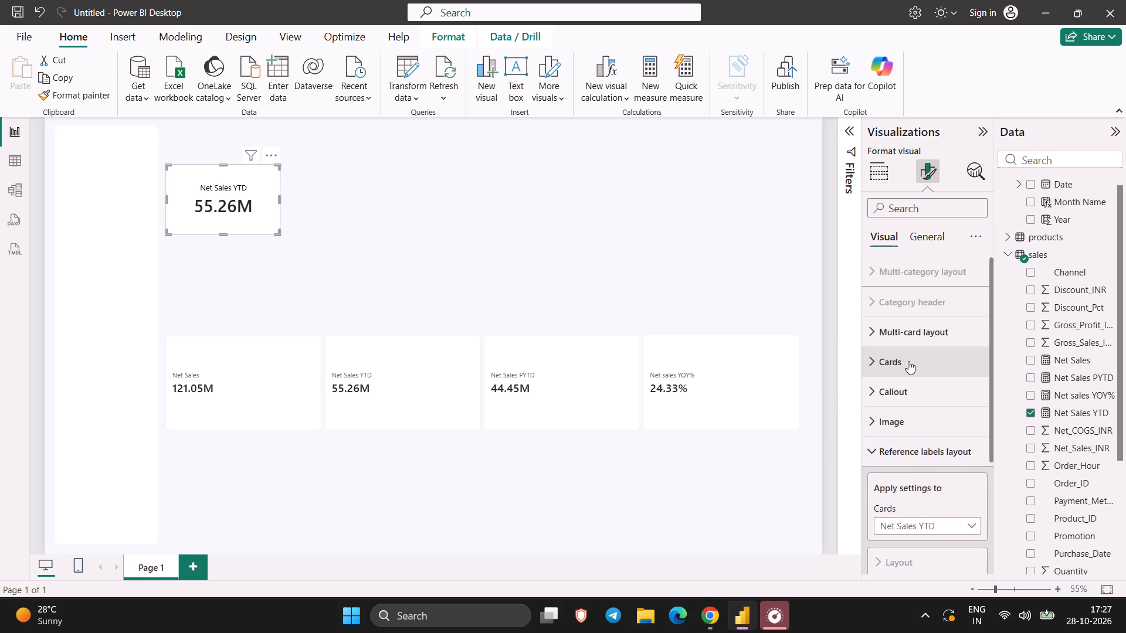
{"action": "scroll", "coordinate": [908, 361], "scroll_direction": "up", "scroll_amount": 1}
Watch the Chrome tutorial's reference labels setup to just past 1:23:10, and return to Power BI Desktop.
{"action": "left_click", "coordinate": [712, 617]}
{"action": "key", "text": "space"}
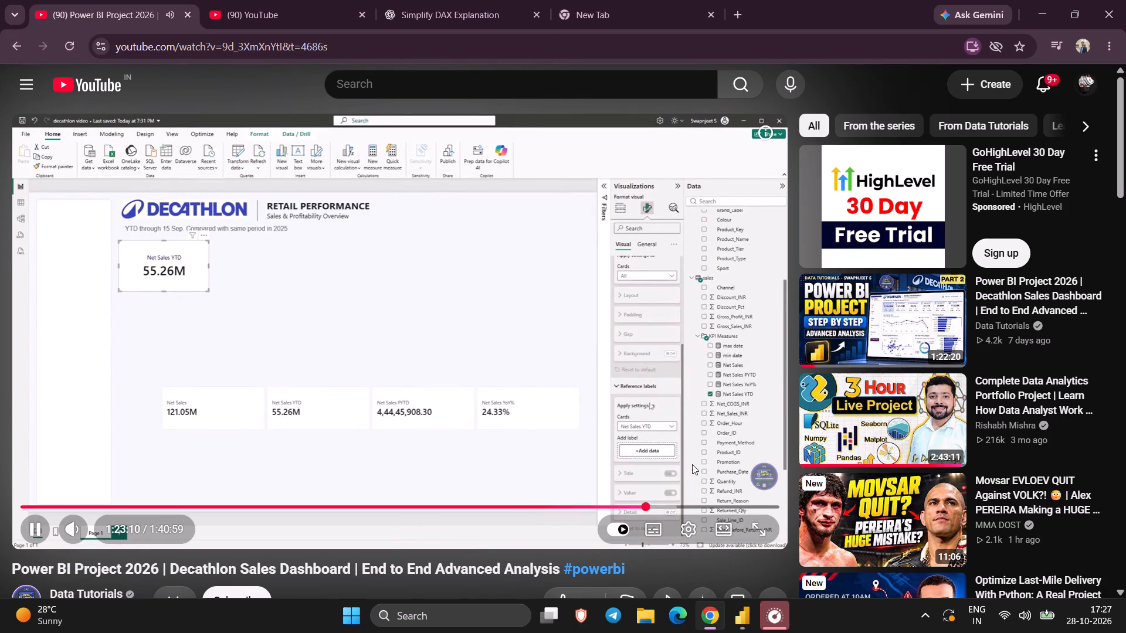
{"action": "left_click", "coordinate": [690, 424]}
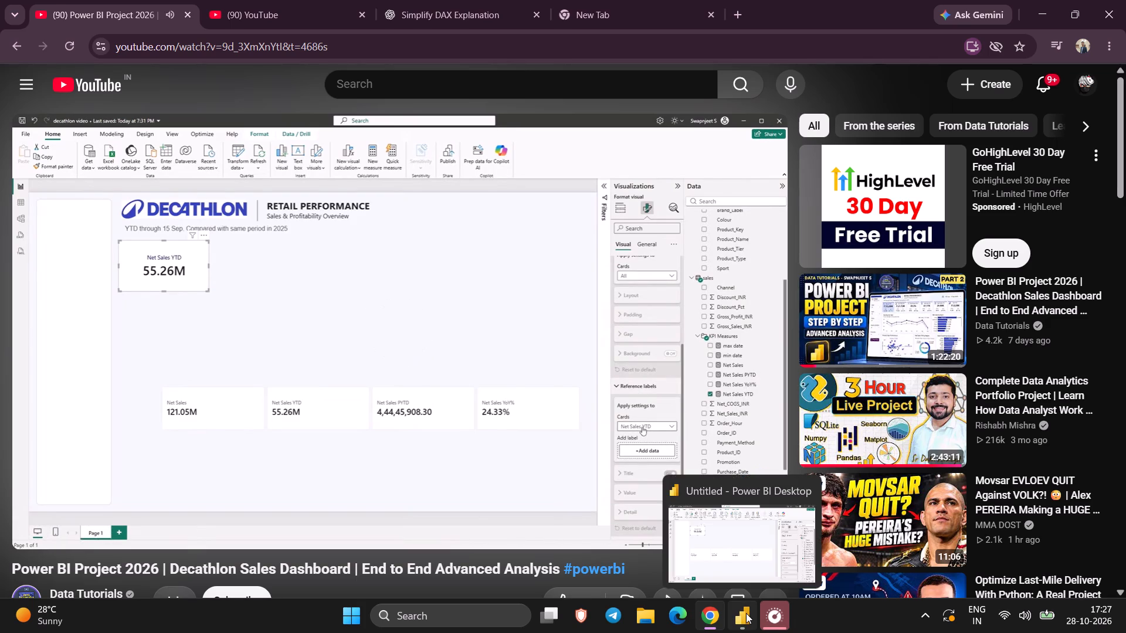
{"action": "left_click", "coordinate": [746, 613]}
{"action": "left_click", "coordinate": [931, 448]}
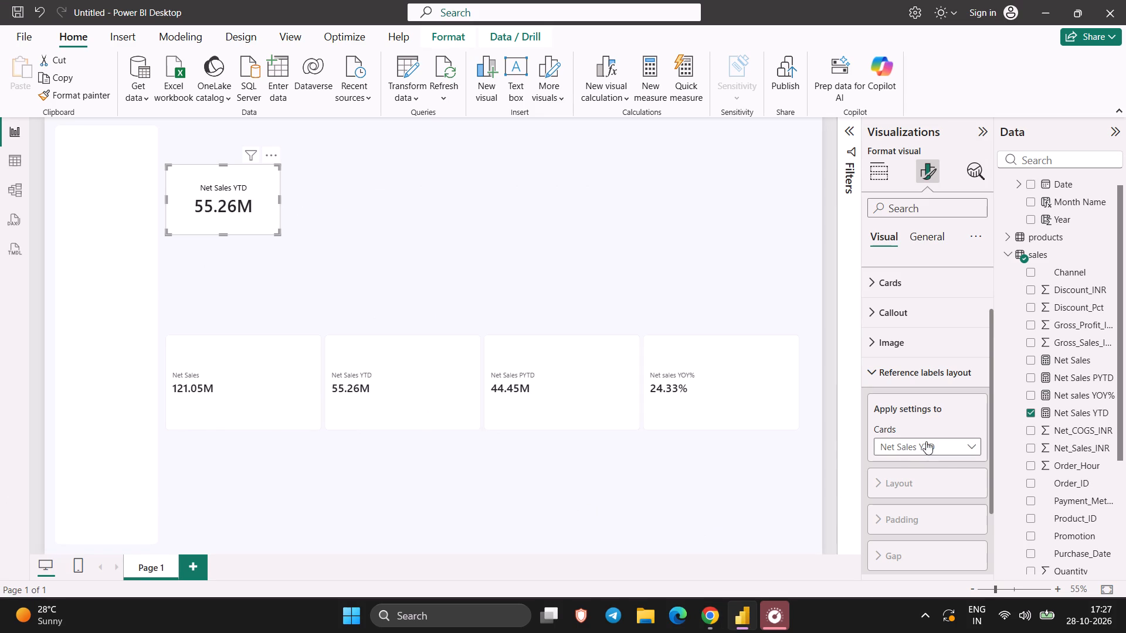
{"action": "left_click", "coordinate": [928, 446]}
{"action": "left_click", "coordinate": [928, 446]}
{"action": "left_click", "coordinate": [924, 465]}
Add Net Sales YTD and Net Sales PYTD from the sales table as reference labels on the Net Sales YTD card.
{"action": "scroll", "coordinate": [924, 465], "scroll_direction": "down", "scroll_amount": 1}
{"action": "left_click", "coordinate": [894, 315]}
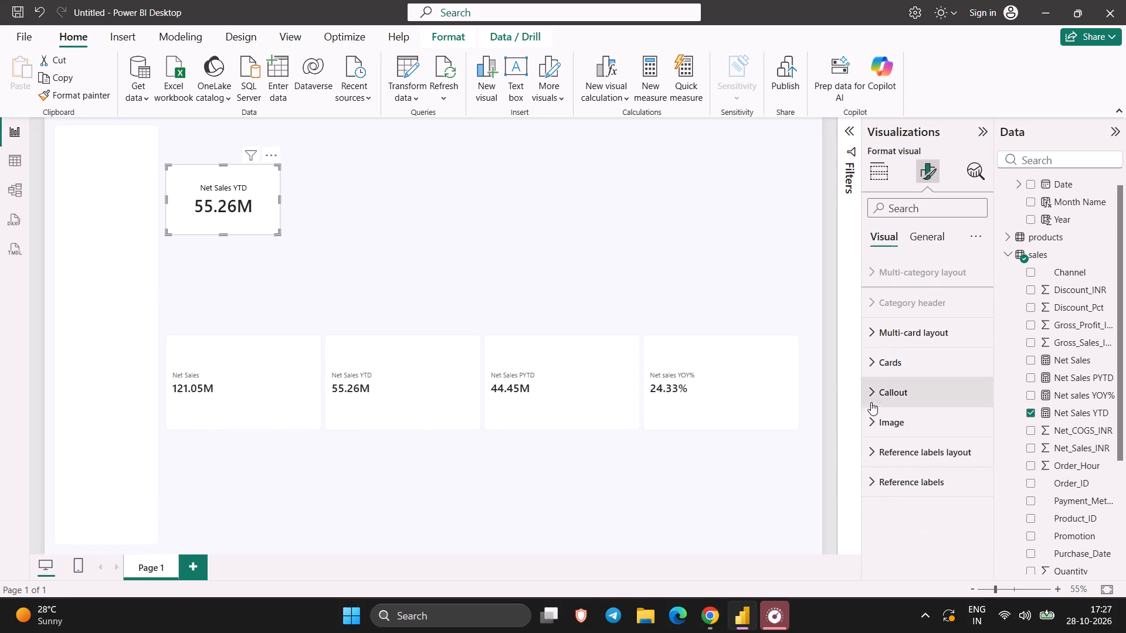
{"action": "left_click", "coordinate": [884, 477]}
{"action": "scroll", "coordinate": [925, 475], "scroll_direction": "down", "scroll_amount": 2}
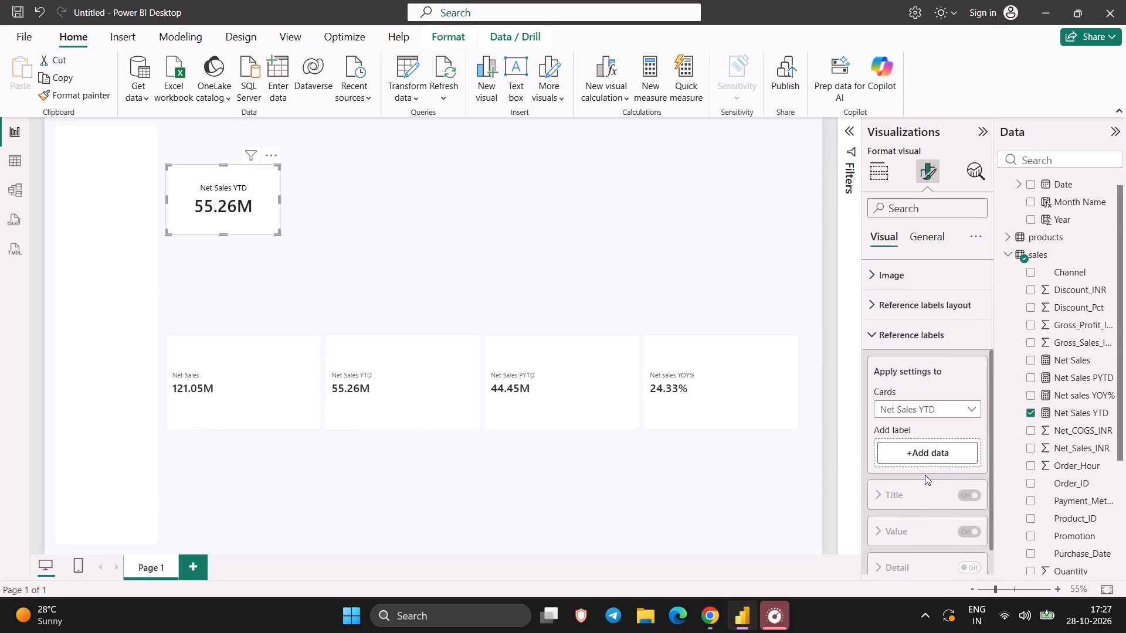
{"action": "scroll", "coordinate": [925, 475], "scroll_direction": "down", "scroll_amount": 2}
{"action": "left_click", "coordinate": [920, 418]}
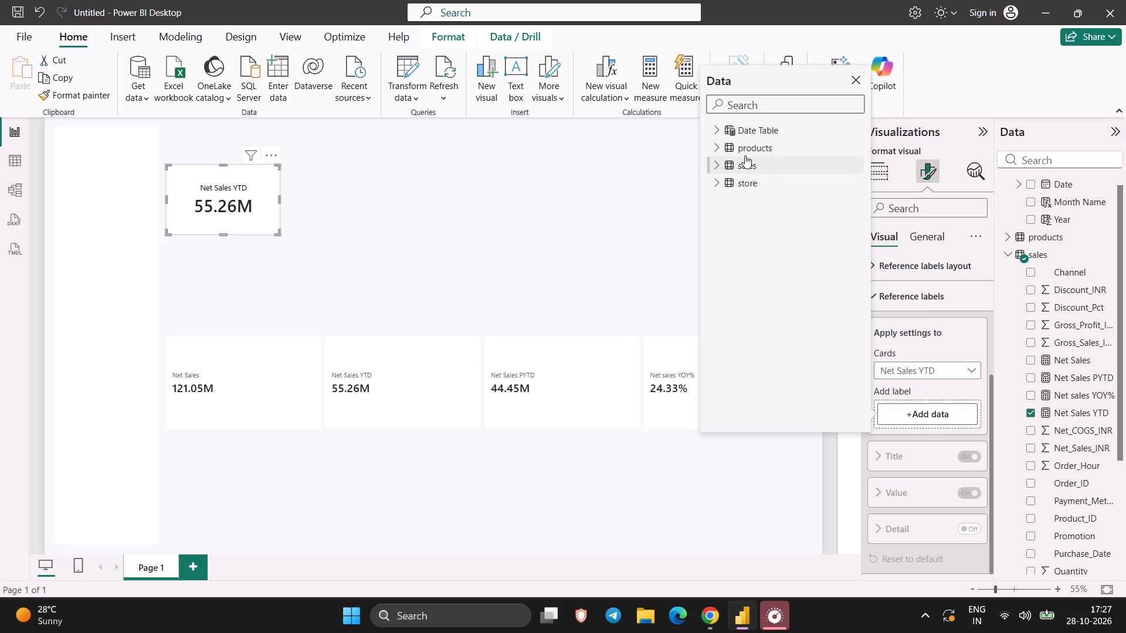
{"action": "left_click", "coordinate": [740, 160]}
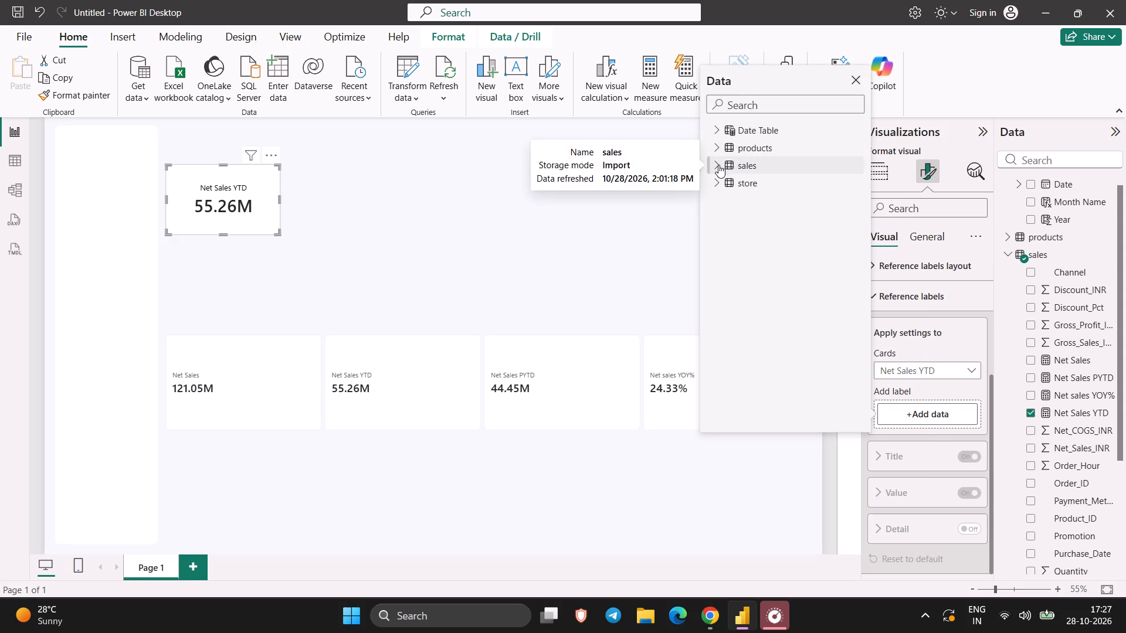
{"action": "left_click", "coordinate": [717, 165]}
{"action": "scroll", "coordinate": [784, 285], "scroll_direction": "down", "scroll_amount": 1}
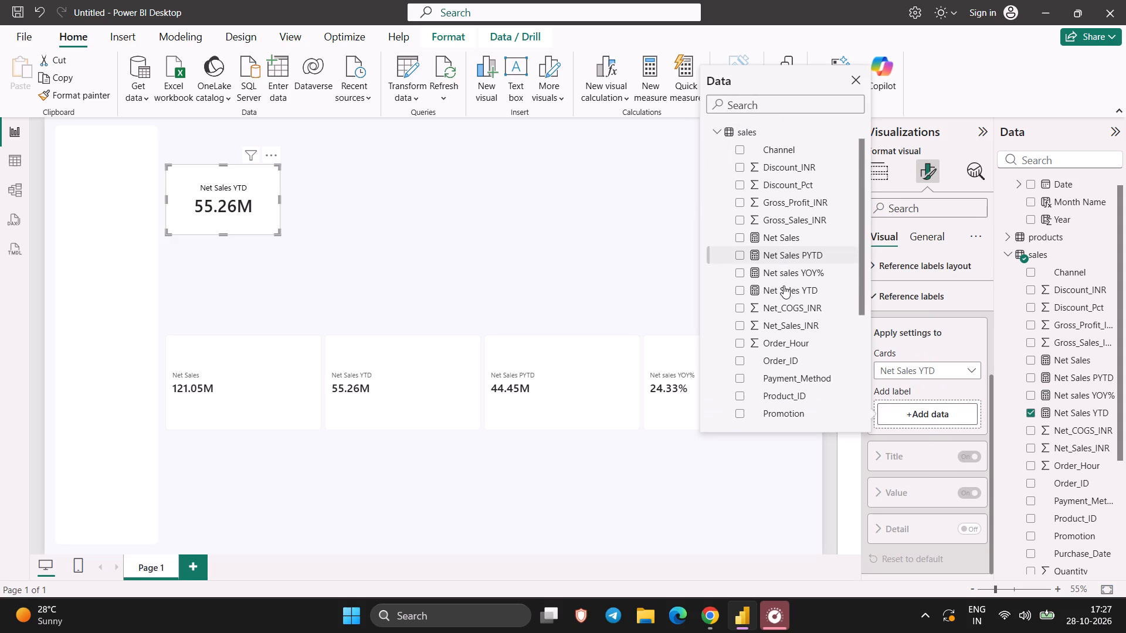
{"action": "scroll", "coordinate": [784, 285], "scroll_direction": "down", "scroll_amount": 1}
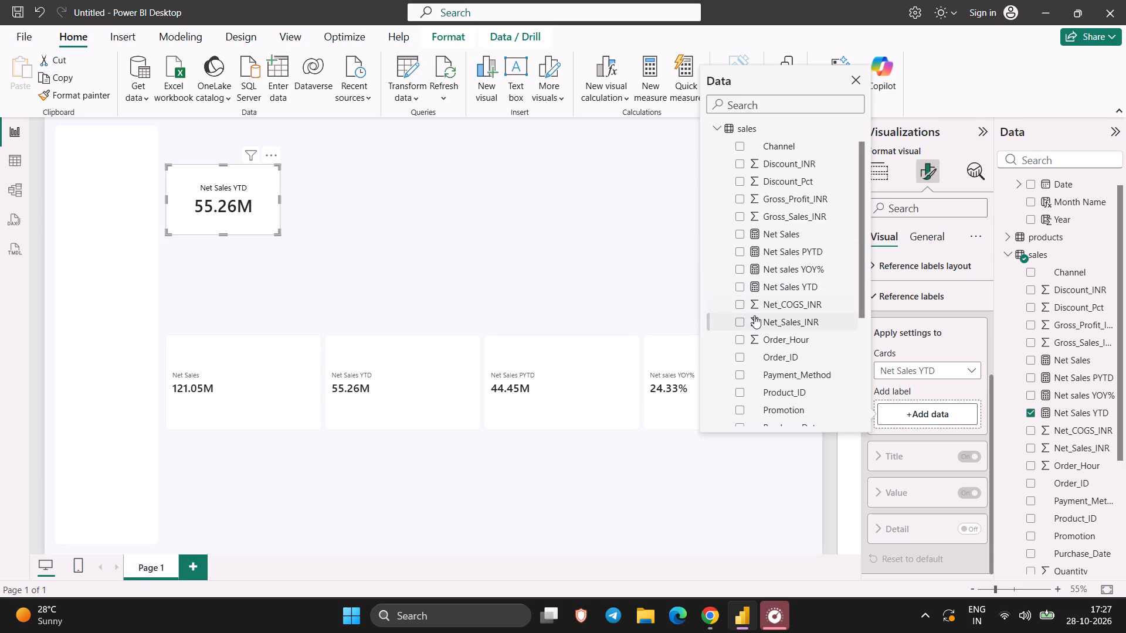
{"action": "left_click", "coordinate": [742, 290]}
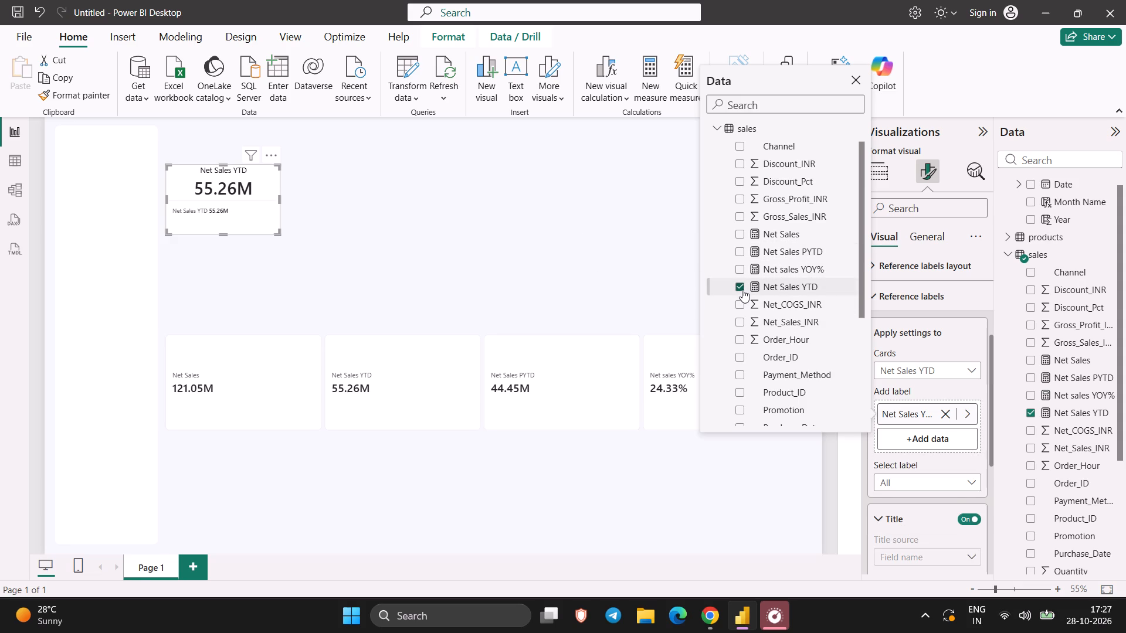
{"action": "left_click", "coordinate": [742, 251]}
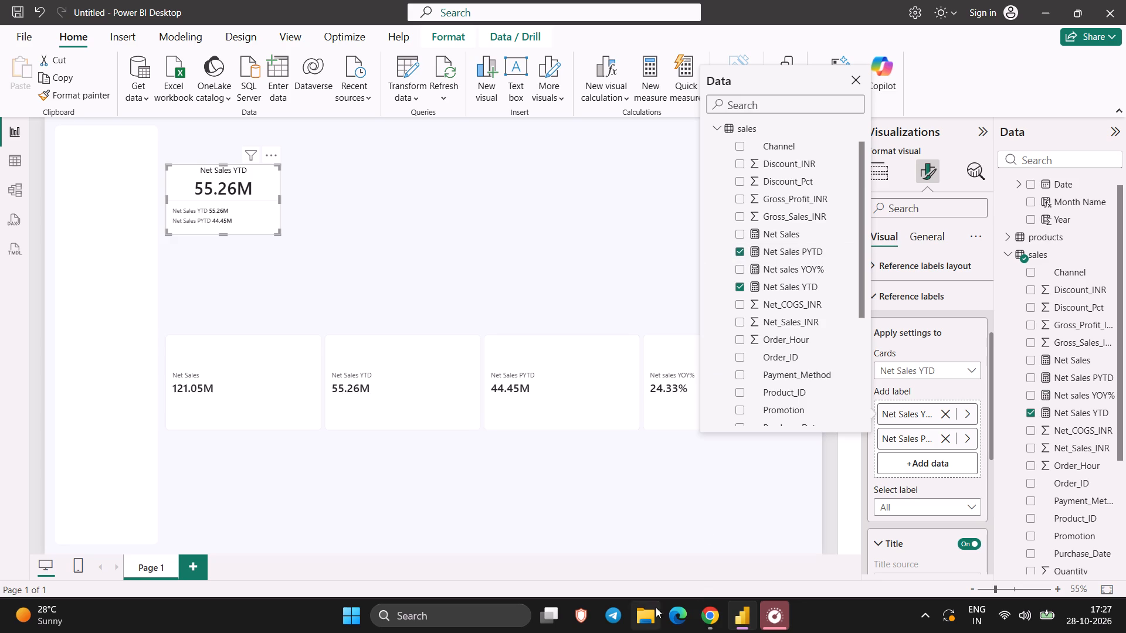
Watch the Chrome tutorial's choice of reference label measures up to about 1:23:29, and return to Power BI Desktop.
{"action": "left_click", "coordinate": [709, 616]}
{"action": "key", "text": "space"}
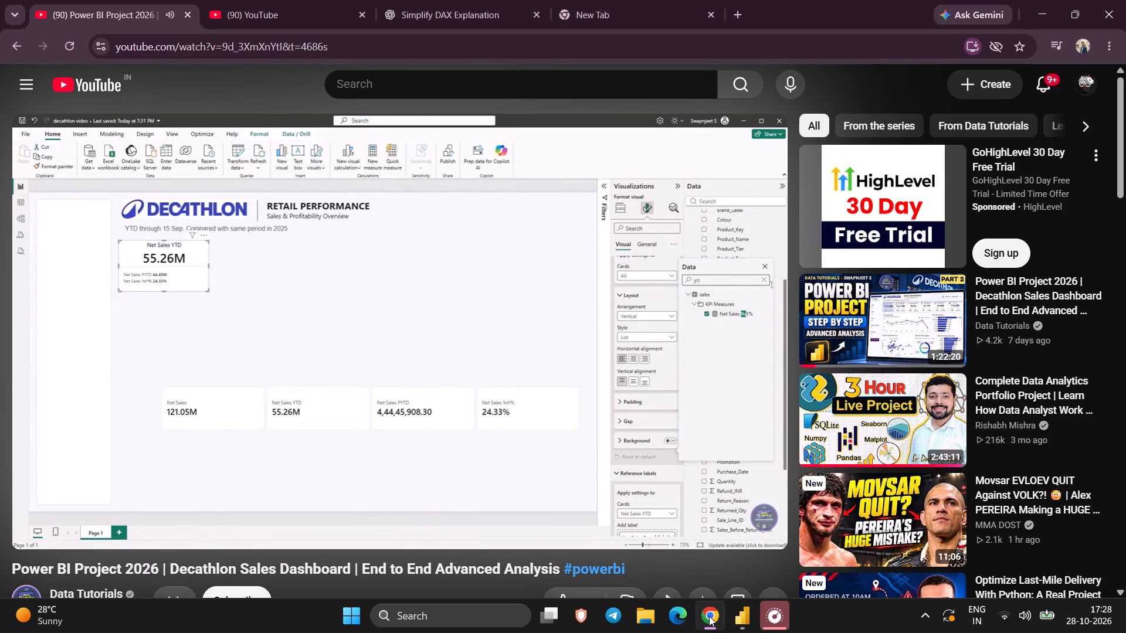
{"action": "left_click", "coordinate": [621, 451]}
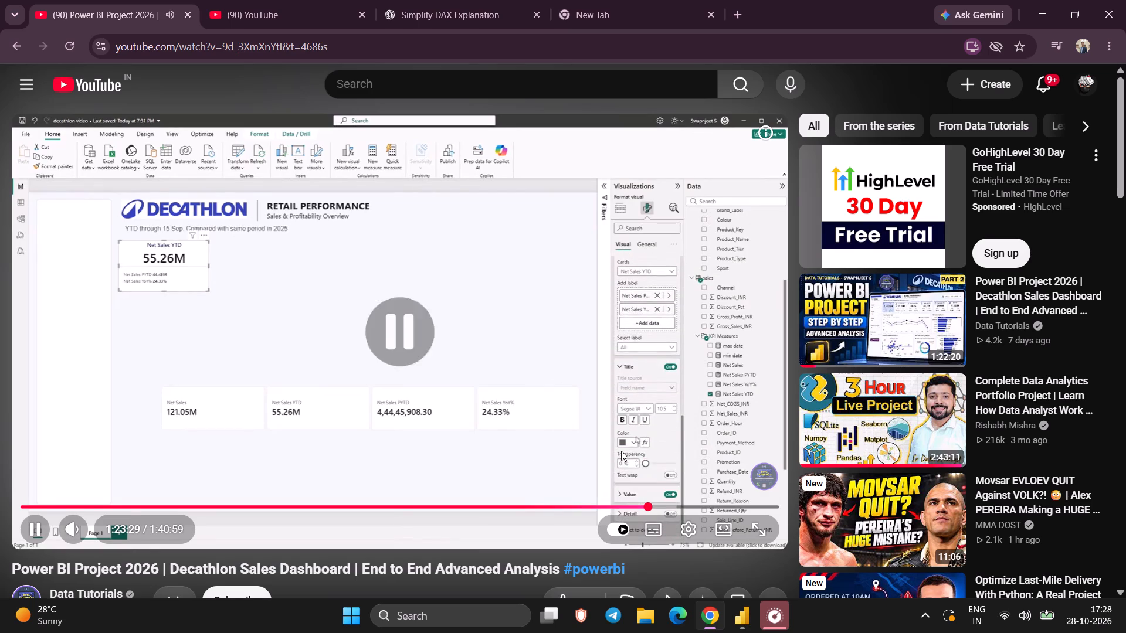
{"action": "left_click", "coordinate": [756, 631]}
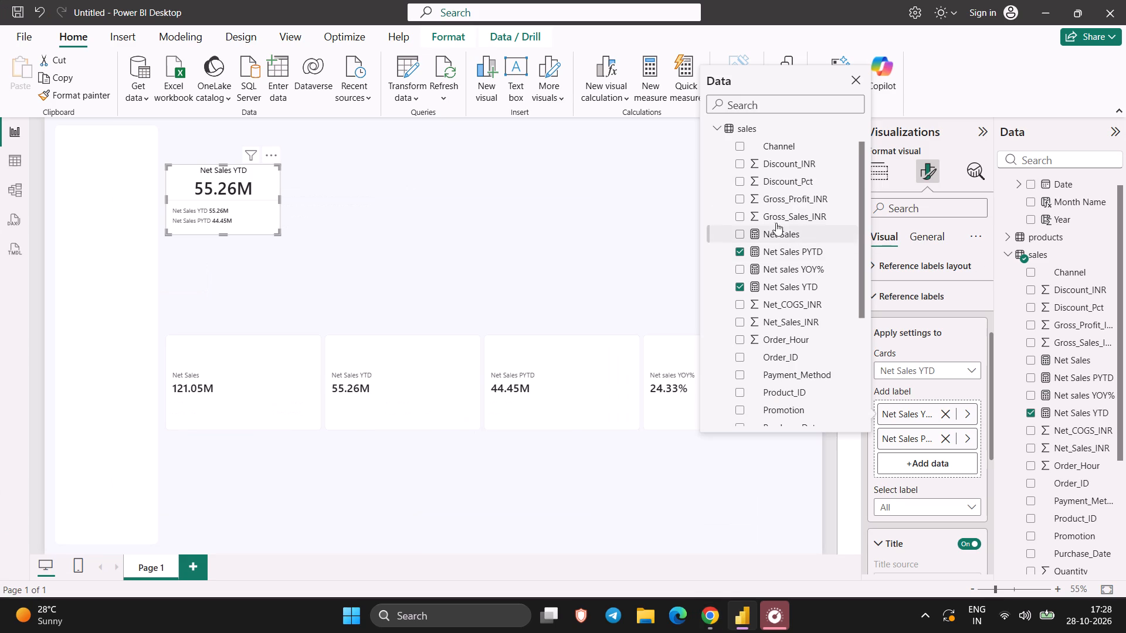
Replace the Net Sales YTD reference label with Net sales YOY%, keeping the Net Sales PYTD label.
{"action": "left_click", "coordinate": [737, 285]}
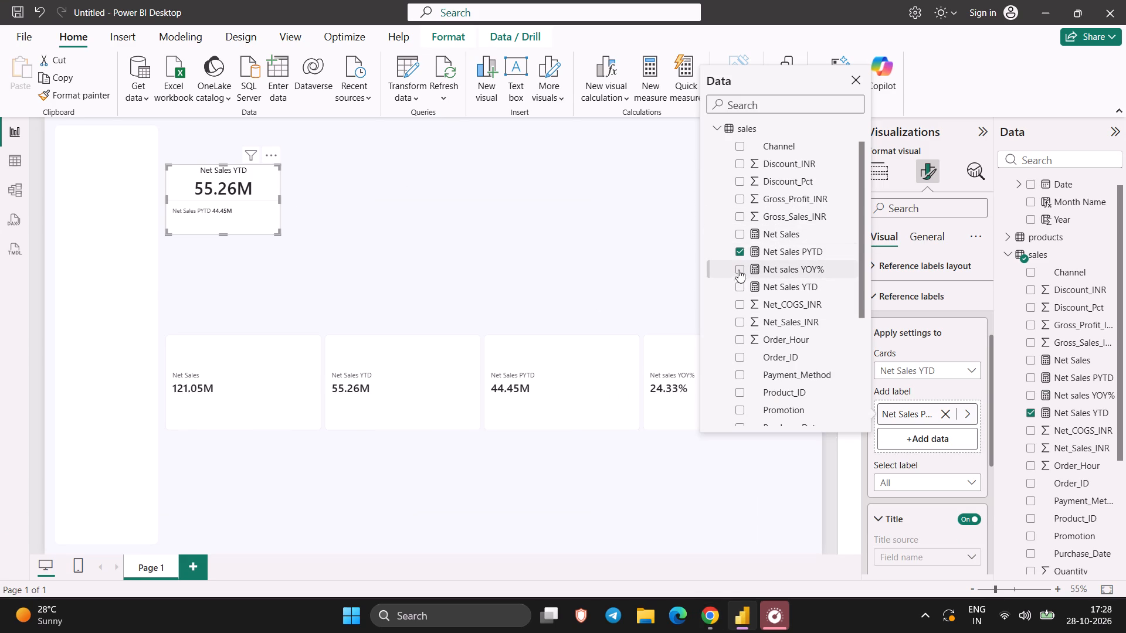
{"action": "left_click", "coordinate": [736, 264]}
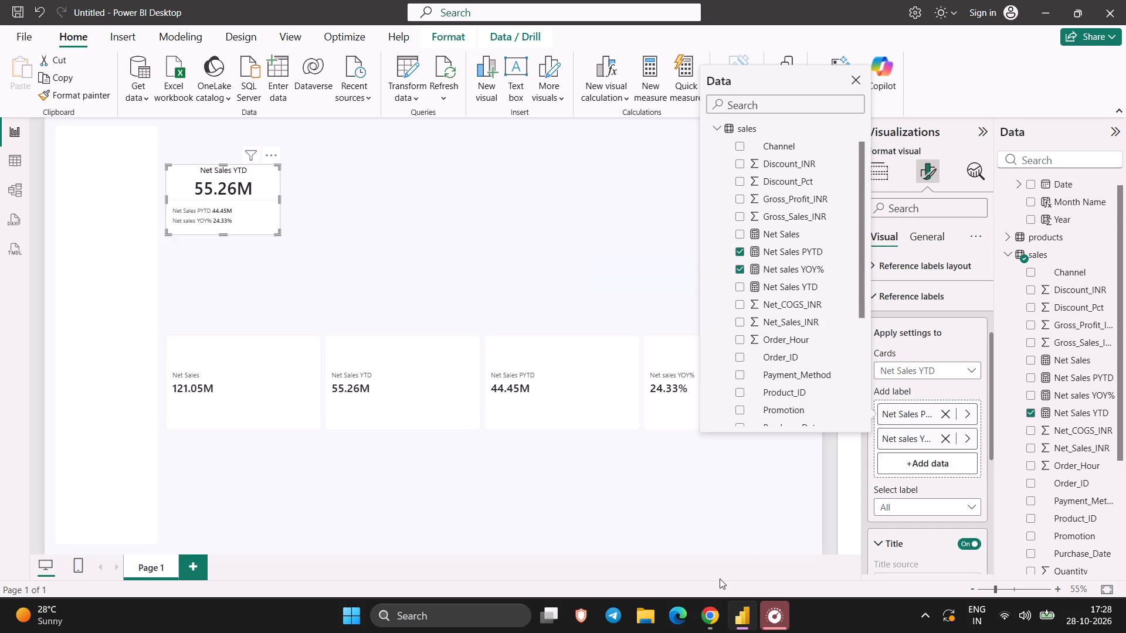
Watch the Chrome tutorial's reference labels layout options up to about 1:23:37, and return to Power BI Desktop.
{"action": "left_click", "coordinate": [708, 619]}
{"action": "key", "text": "space"}
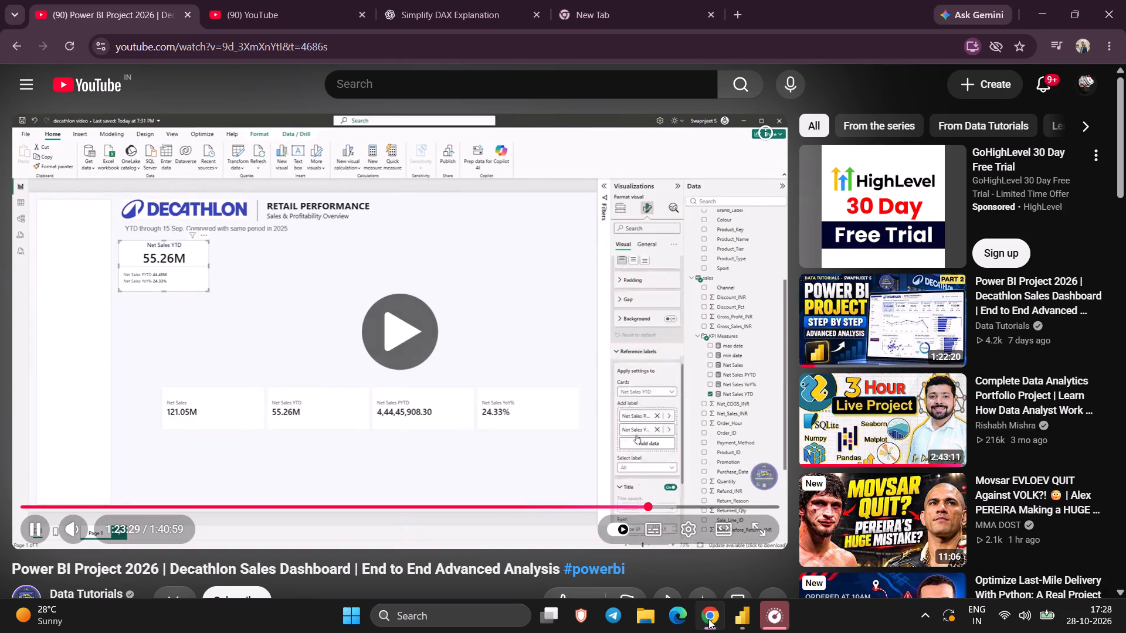
{"action": "key", "text": "space"}
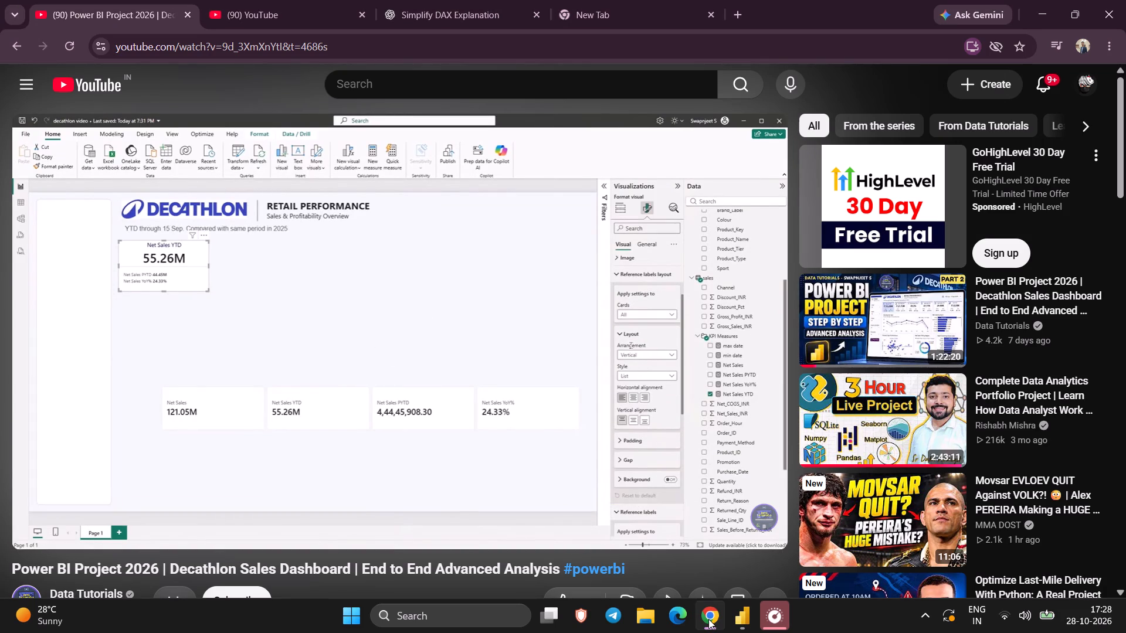
{"action": "key", "text": "space"}
{"action": "key", "text": "space"}
{"action": "key", "text": "space"}
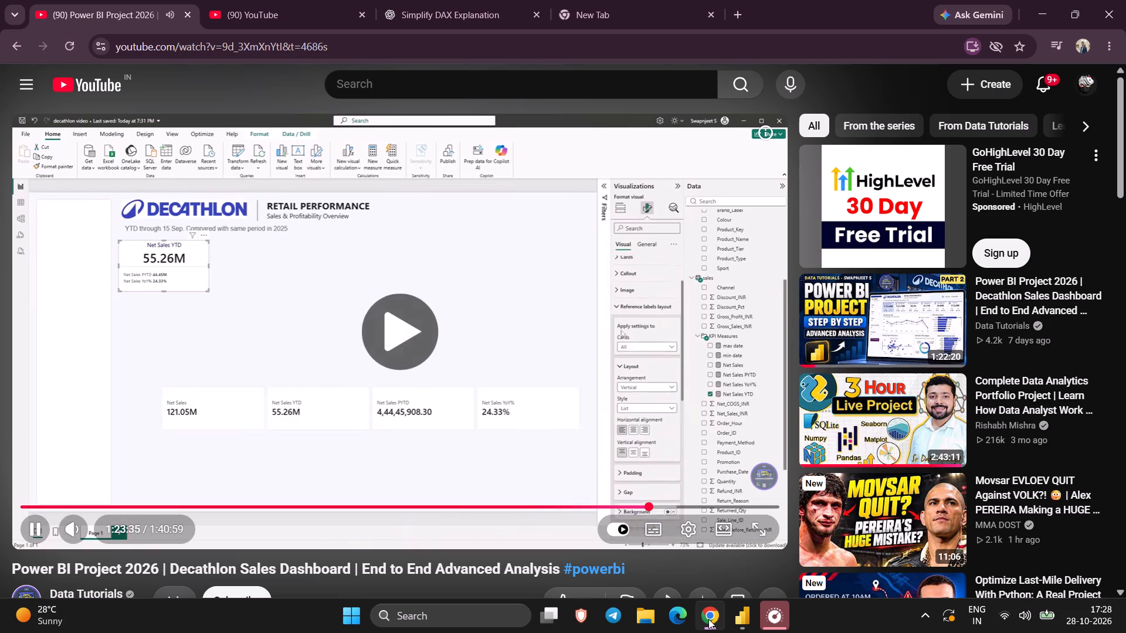
{"action": "key", "text": "space"}
{"action": "key", "text": "space"}
{"action": "key", "text": "space"}
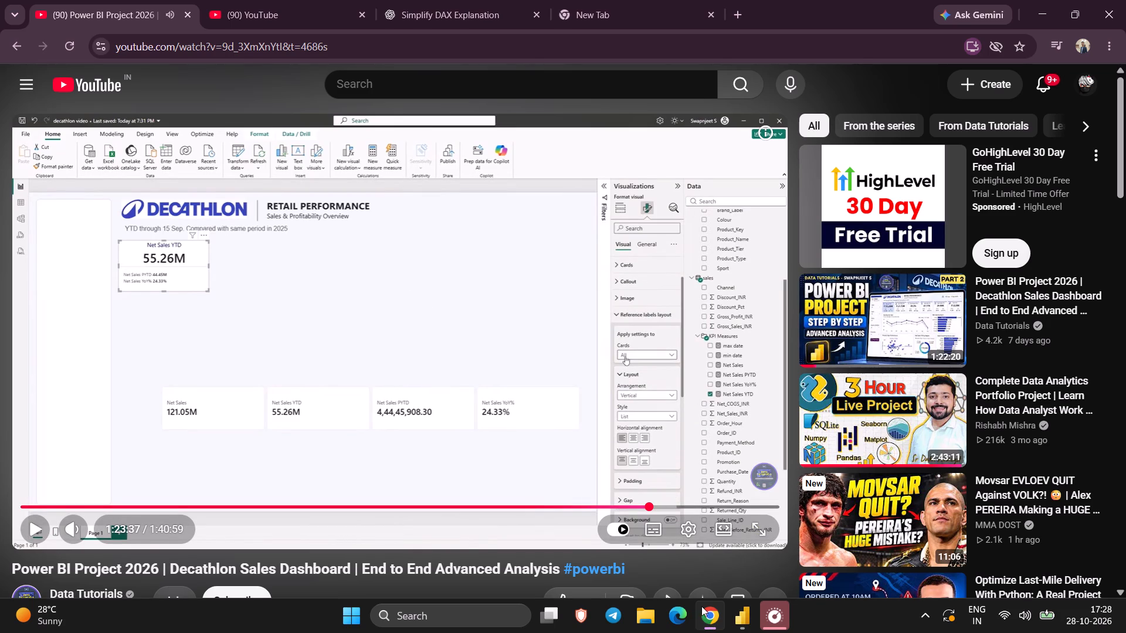
{"action": "left_click", "coordinate": [752, 611]}
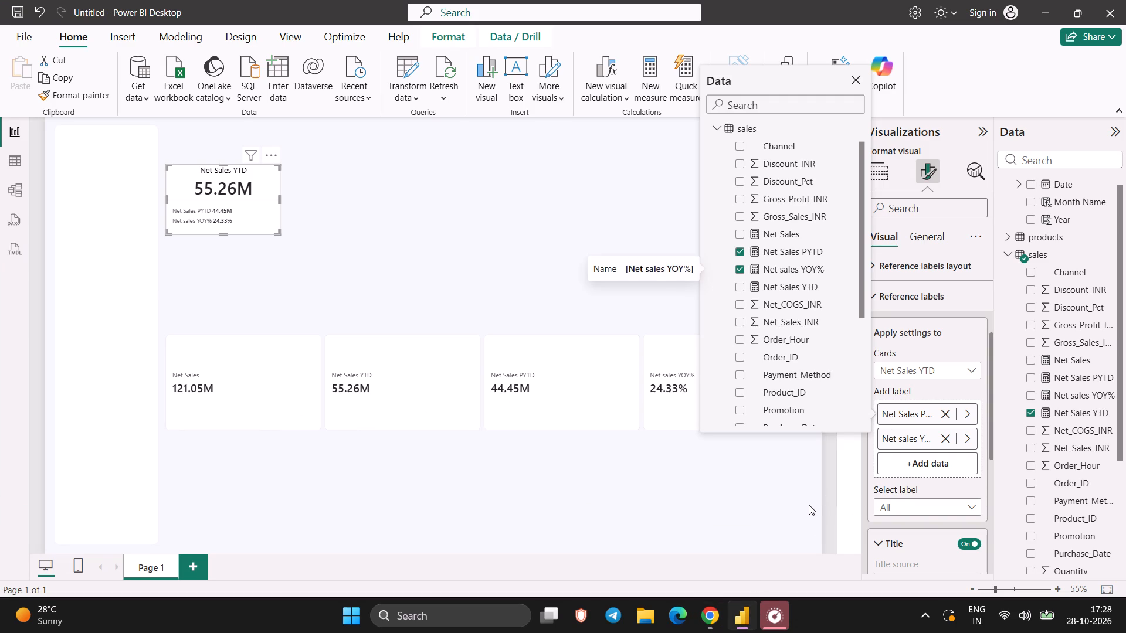
In the reference labels layout, set the horizontal alignment to center and the vertical alignment to middle.
{"action": "left_click", "coordinate": [809, 505]}
{"action": "left_click", "coordinate": [870, 300]}
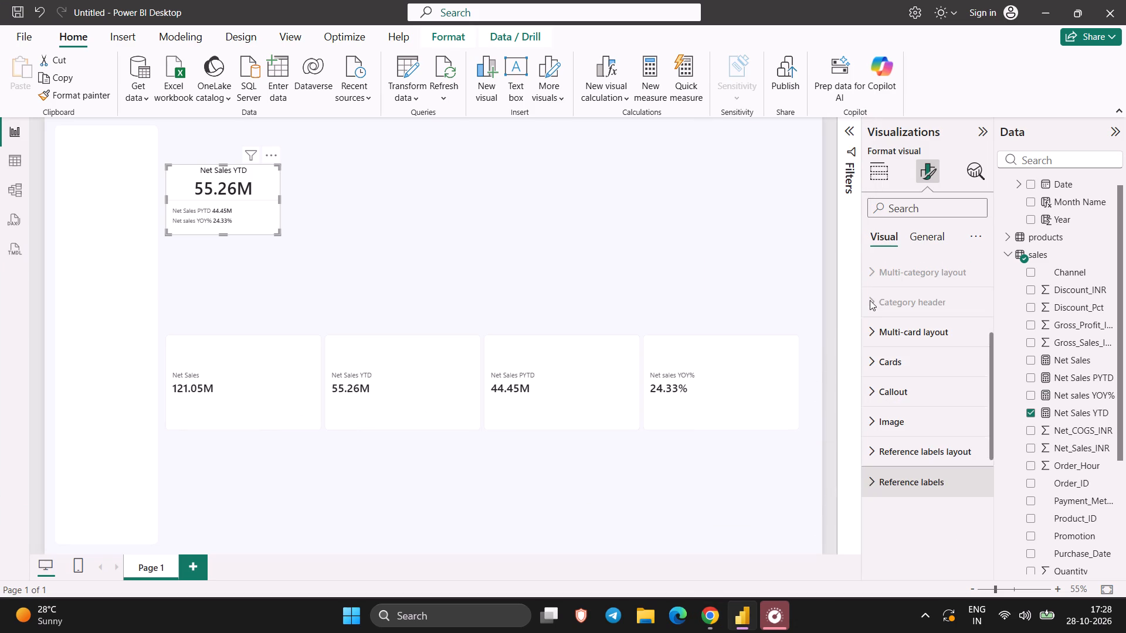
{"action": "left_click", "coordinate": [871, 448]}
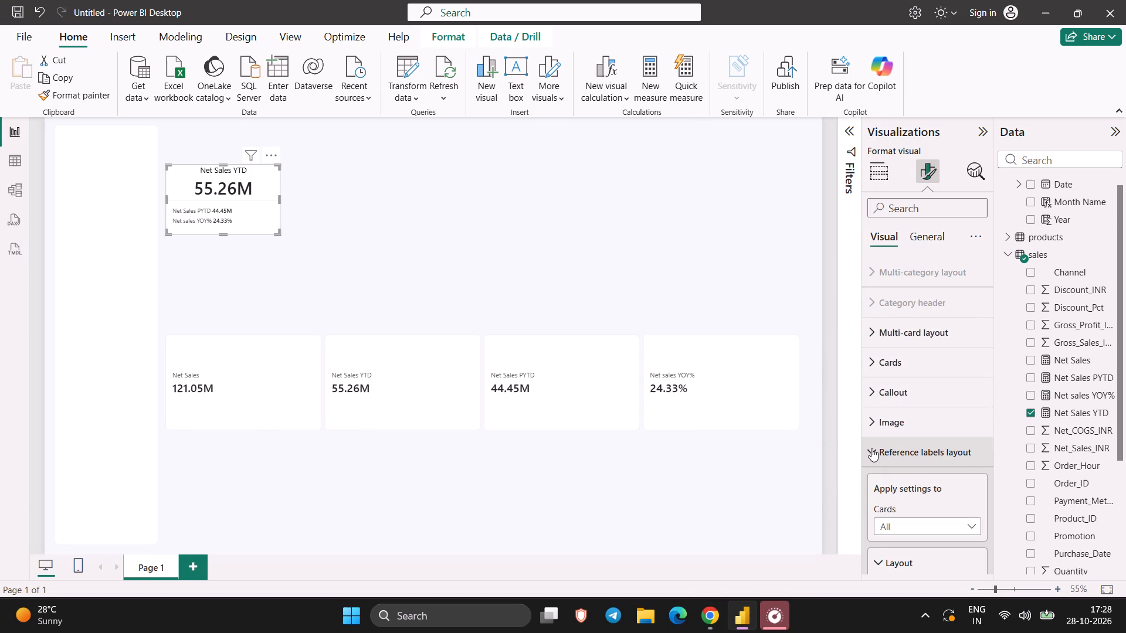
{"action": "scroll", "coordinate": [893, 485], "scroll_direction": "down", "scroll_amount": 6}
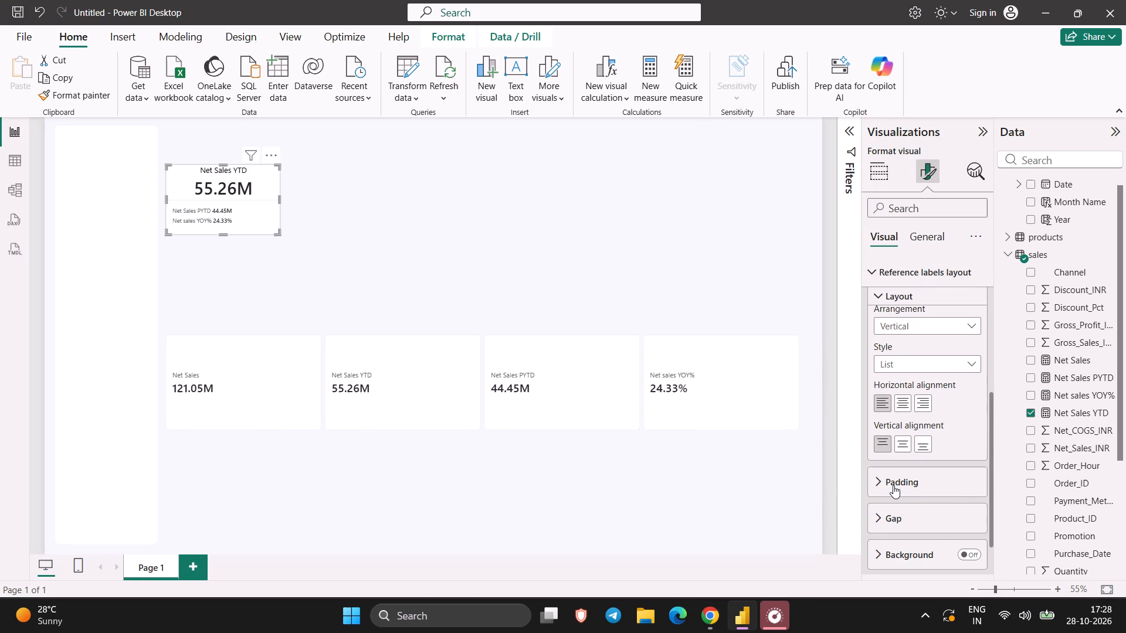
{"action": "left_click", "coordinate": [904, 404]}
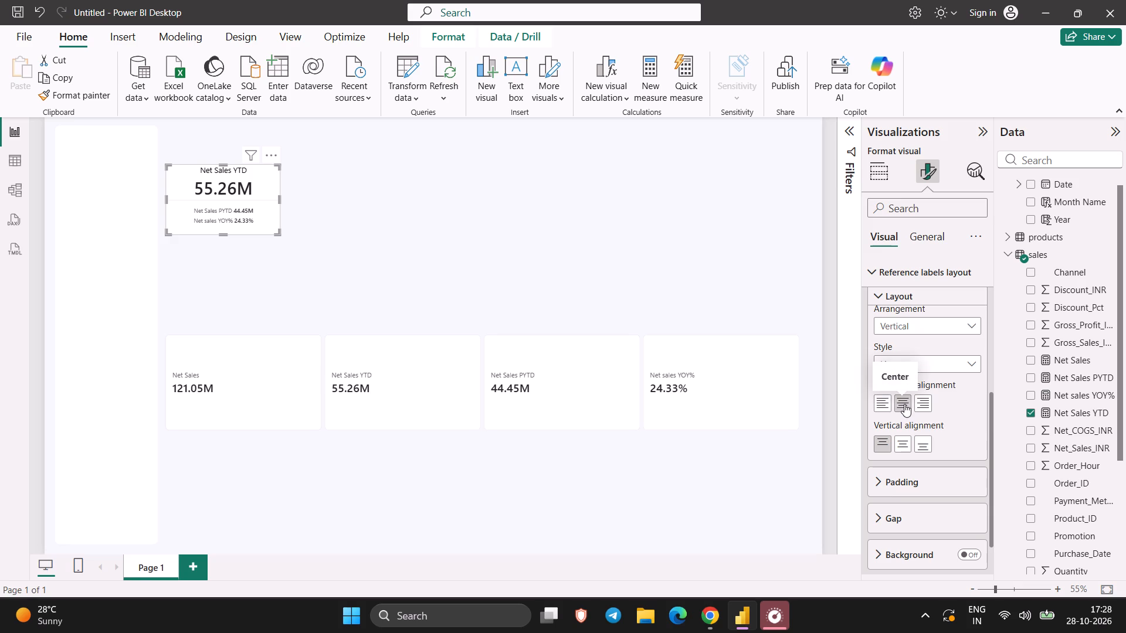
{"action": "left_click", "coordinate": [899, 448]}
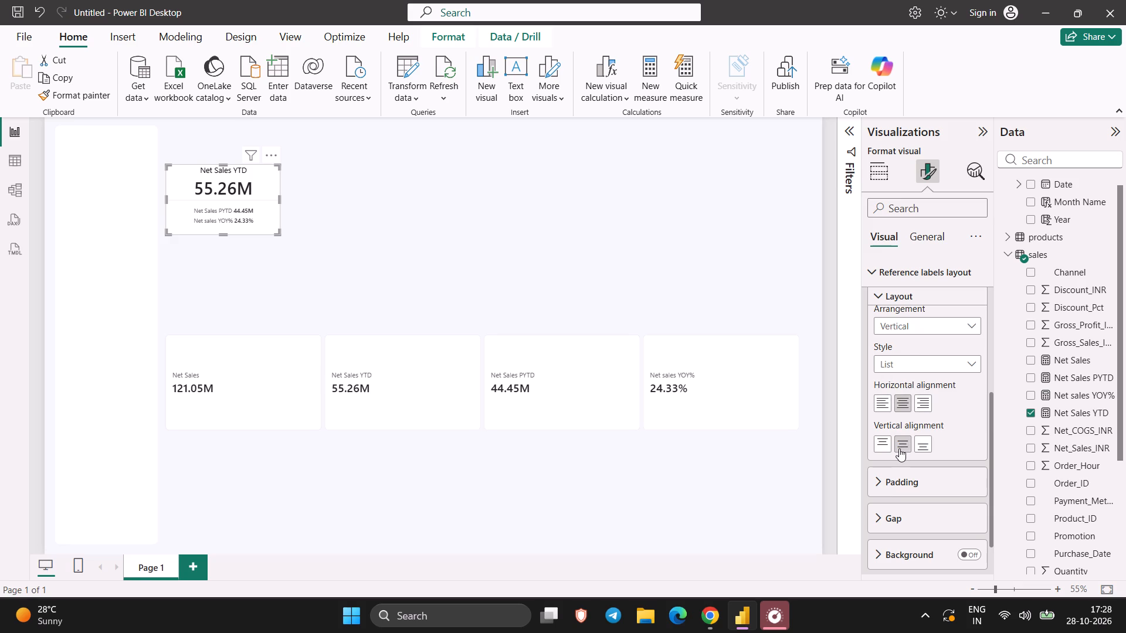
Watch the Chrome tutorial's reference label arrangement change up to about 1:23:42, and return to Power BI Desktop.
{"action": "left_click", "coordinate": [713, 608]}
{"action": "key", "text": "space"}
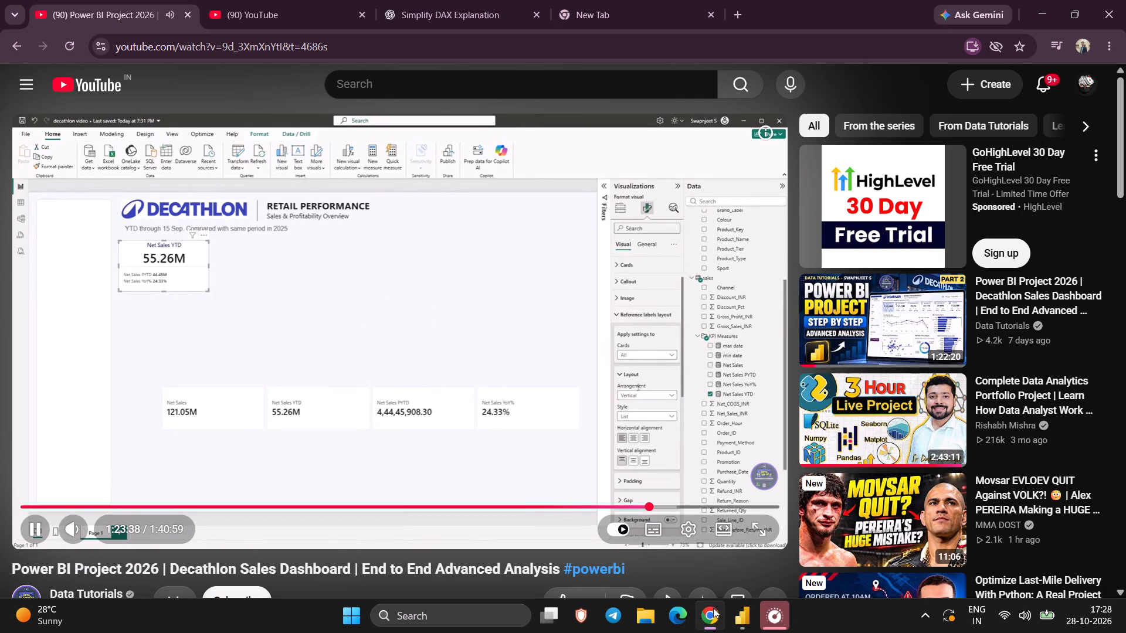
{"action": "key", "text": "space"}
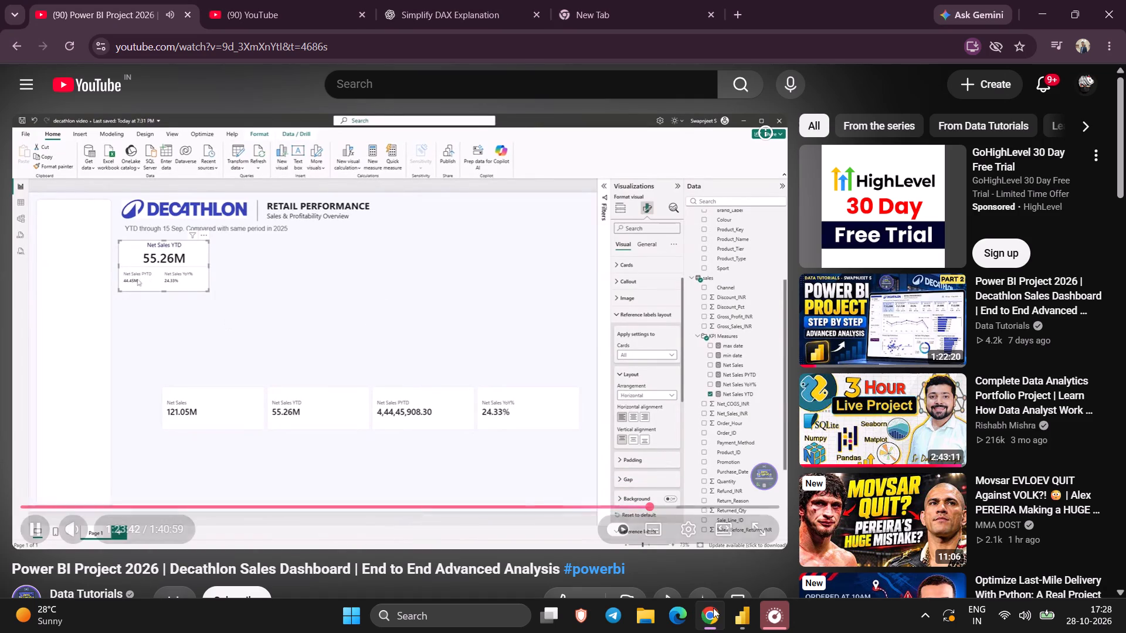
{"action": "left_click", "coordinate": [751, 603]}
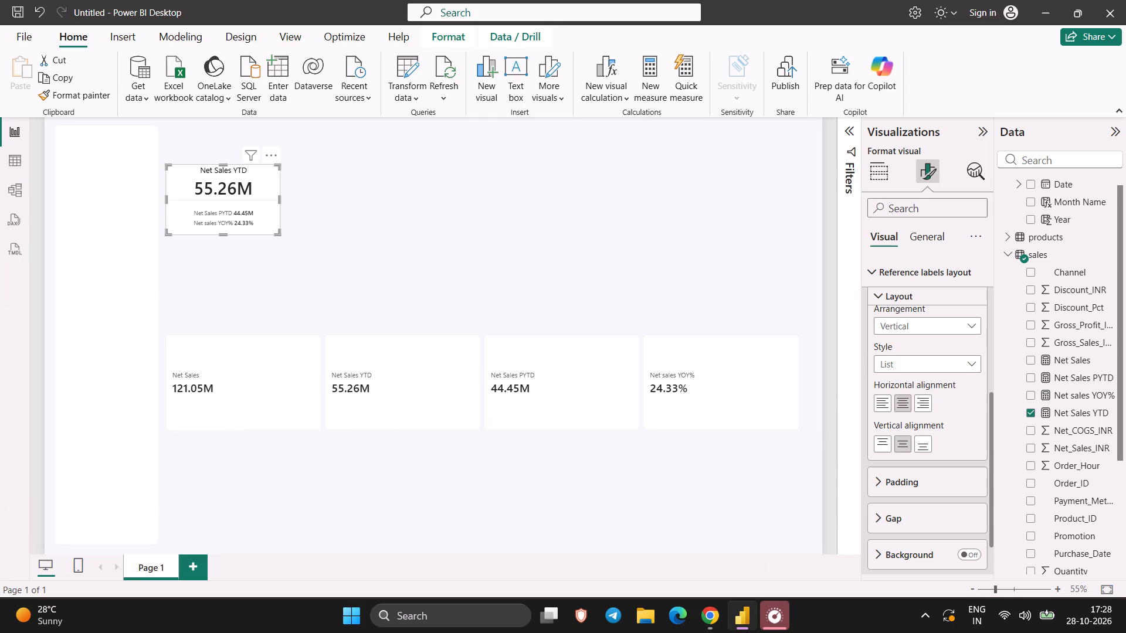
Set the arrangement of the card's reference labels to Horizontal.
{"action": "left_click", "coordinate": [911, 322]}
{"action": "left_click", "coordinate": [908, 363]}
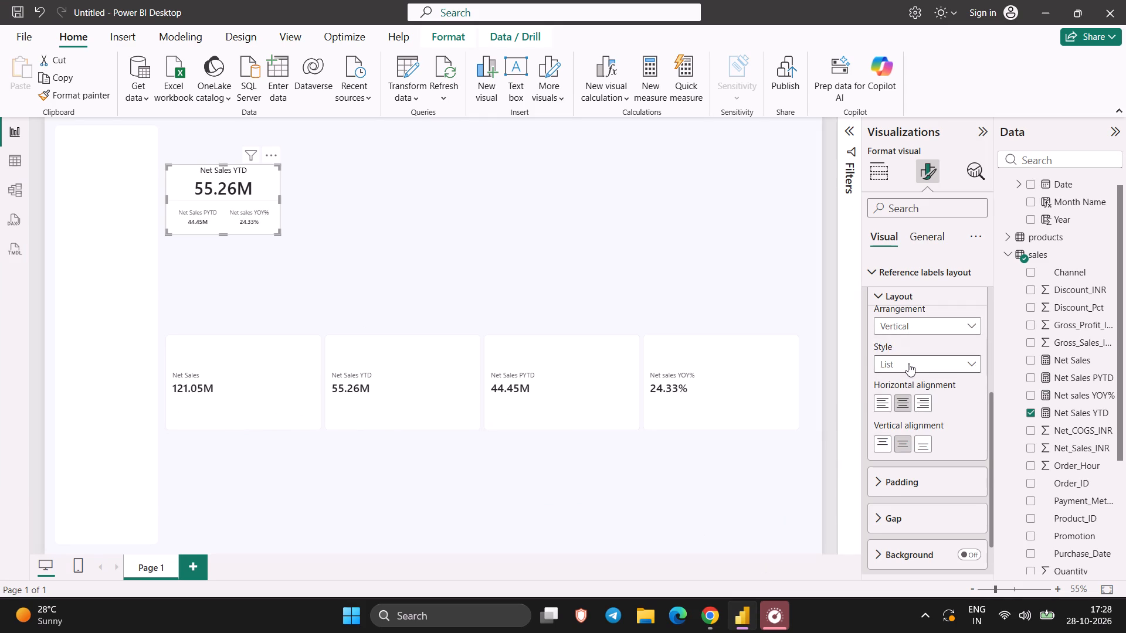
Watch the Chrome tutorial's reference label alignment up to about 1:23:47, and return to Power BI Desktop.
{"action": "left_click", "coordinate": [706, 614]}
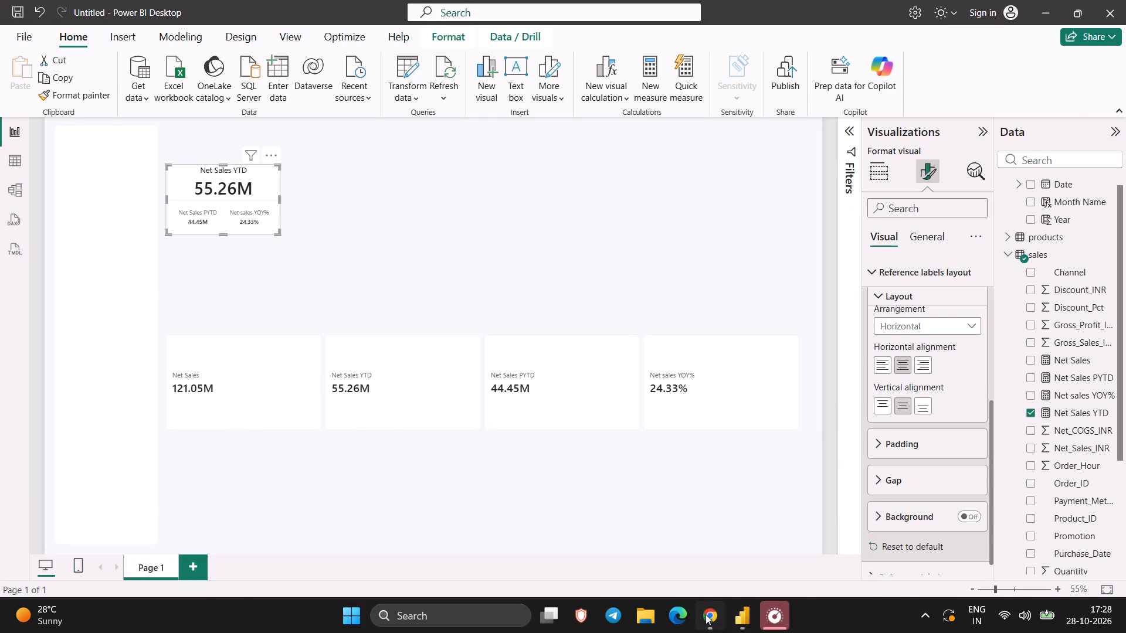
{"action": "key", "text": "space"}
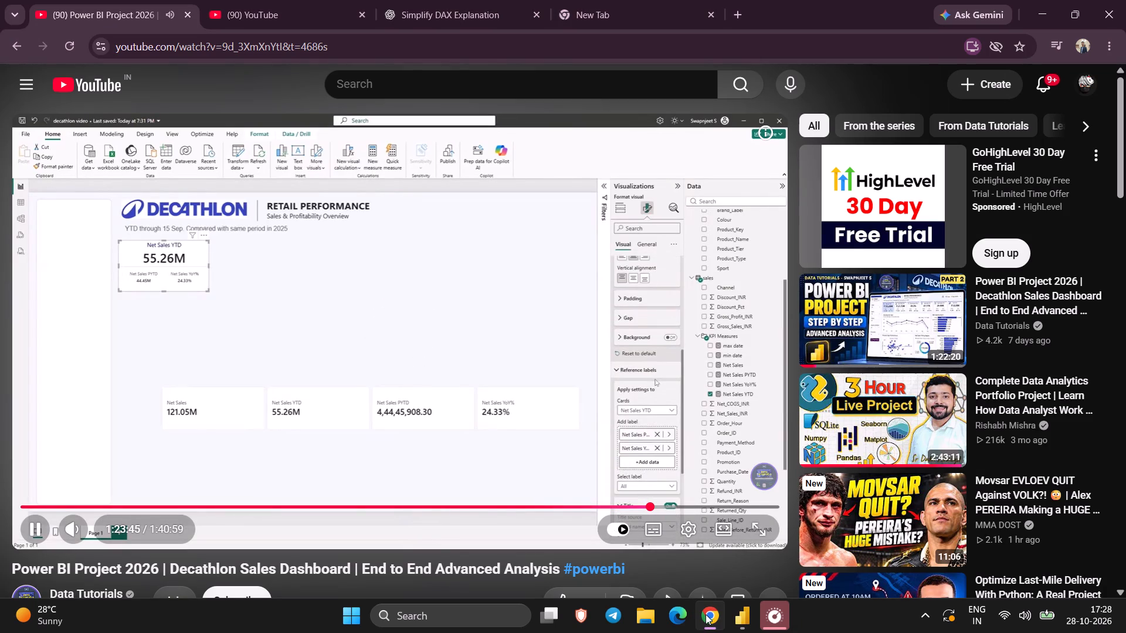
{"action": "key", "text": "space"}
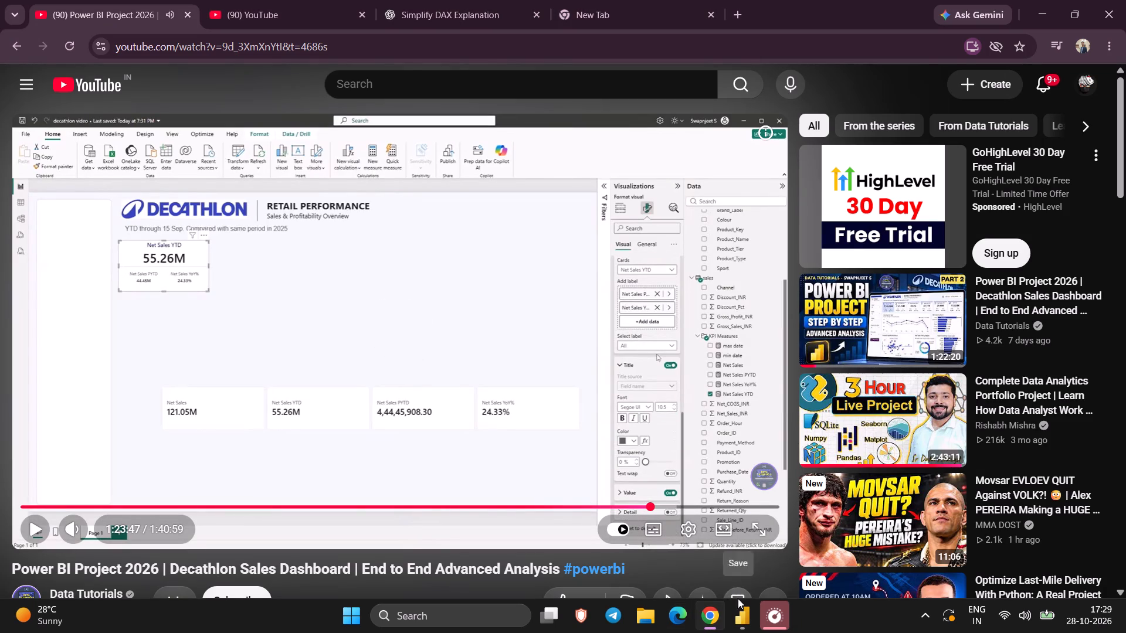
{"action": "left_click", "coordinate": [745, 613]}
Set the vertical alignment of the card's reference labels to top.
{"action": "left_click", "coordinate": [877, 403]}
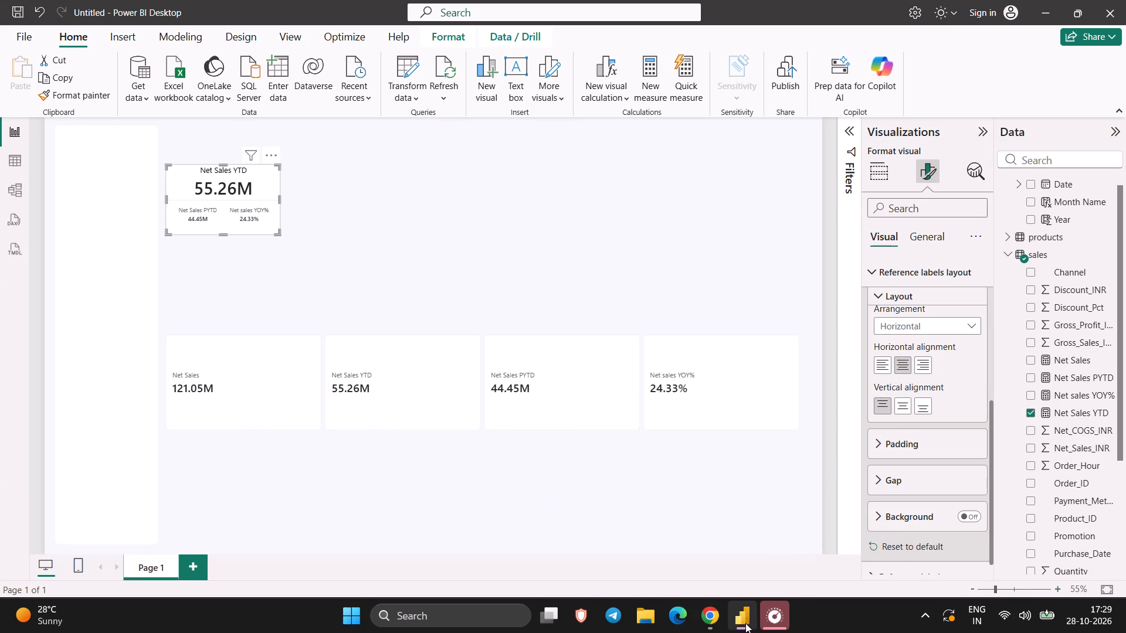
Watch the Chrome tutorial's divider setting change up to about 1:24:04, and return to Power BI Desktop.
{"action": "left_click", "coordinate": [721, 620]}
{"action": "key", "text": "space"}
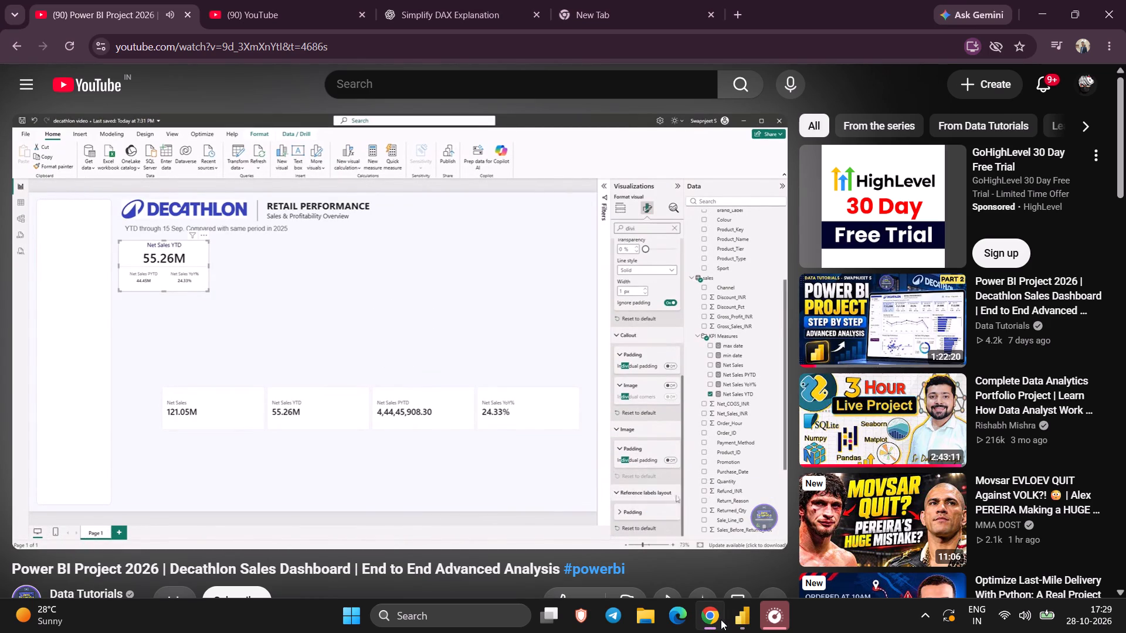
{"action": "key", "text": "space"}
{"action": "key", "text": "space"}
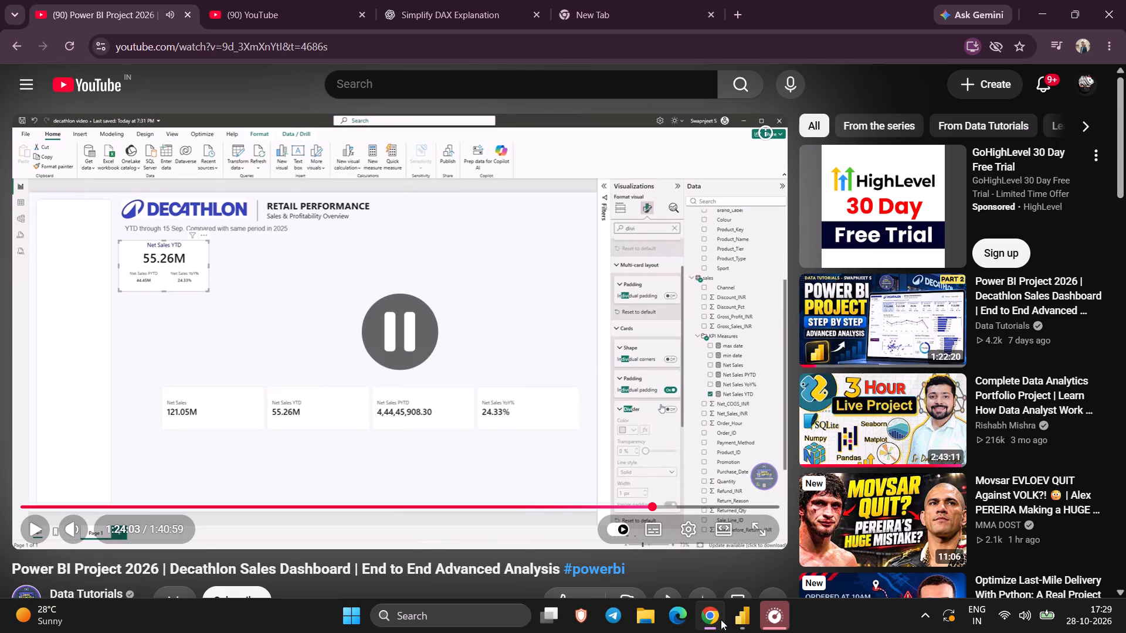
{"action": "key", "text": "space"}
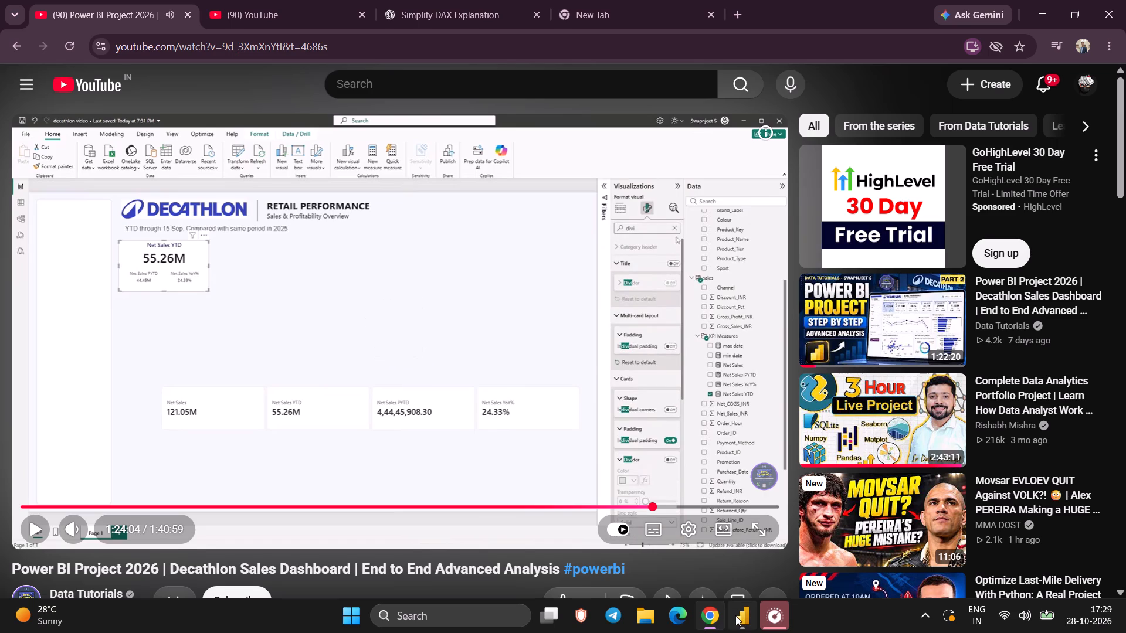
{"action": "left_click", "coordinate": [735, 615]}
Search the card's format settings for "div" and turn off the Divider under Cards.
{"action": "scroll", "coordinate": [914, 466], "scroll_direction": "down", "scroll_amount": 1}
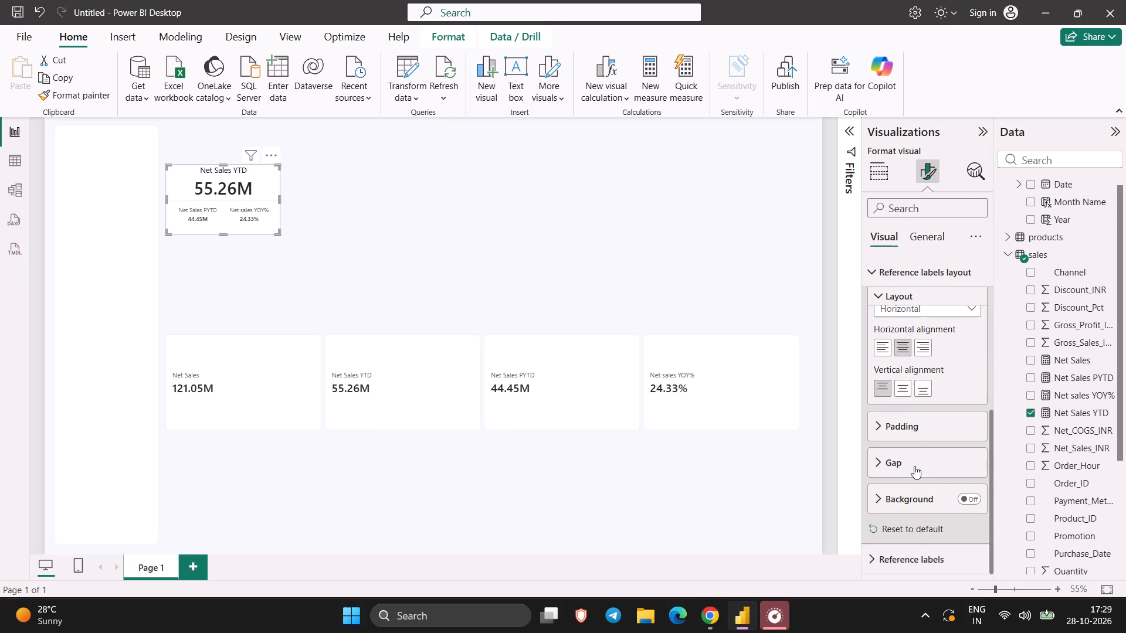
{"action": "scroll", "coordinate": [914, 466], "scroll_direction": "down", "scroll_amount": 1}
{"action": "scroll", "coordinate": [914, 466], "scroll_direction": "up", "scroll_amount": 4}
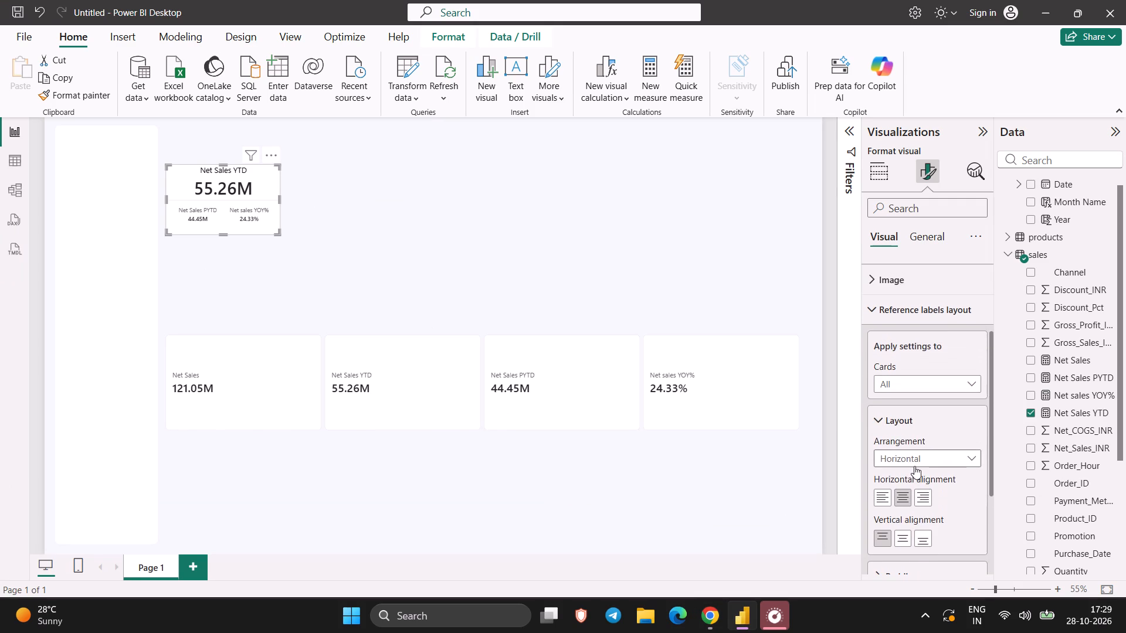
{"action": "scroll", "coordinate": [914, 466], "scroll_direction": "up", "scroll_amount": 3}
{"action": "left_click", "coordinate": [924, 202]}
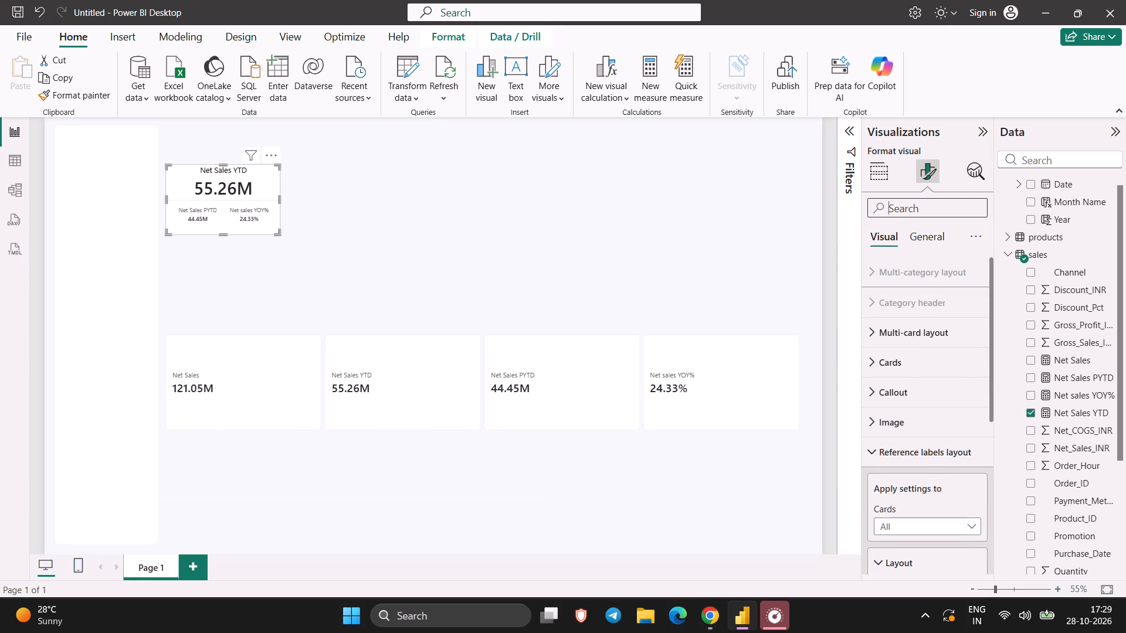
{"action": "type", "text": "div"}
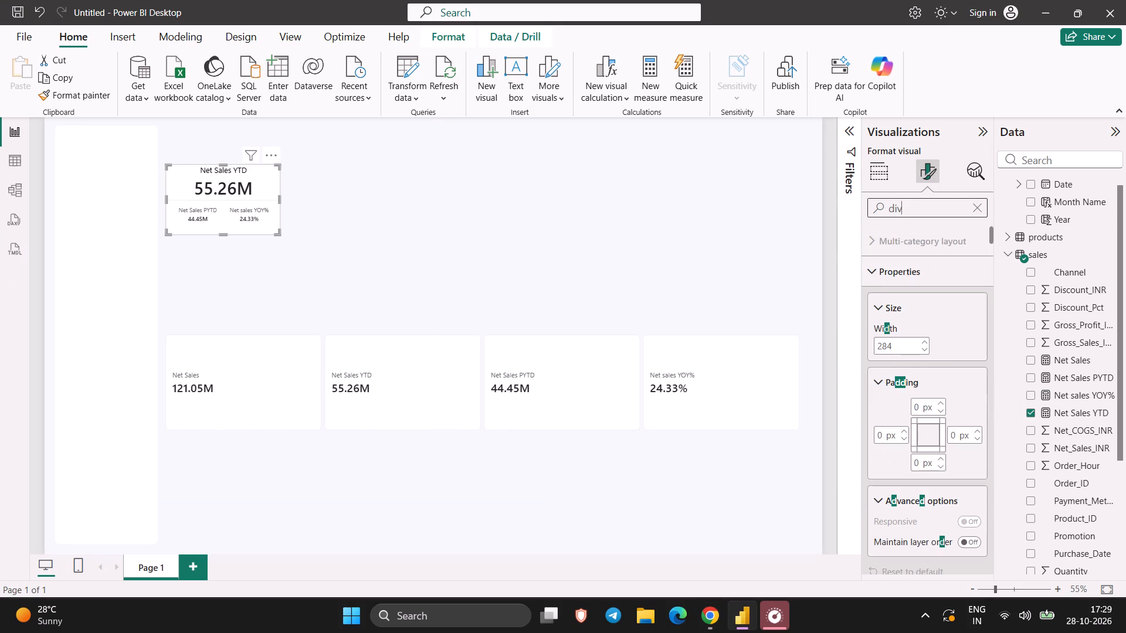
{"action": "scroll", "coordinate": [941, 378], "scroll_direction": "down", "scroll_amount": 1}
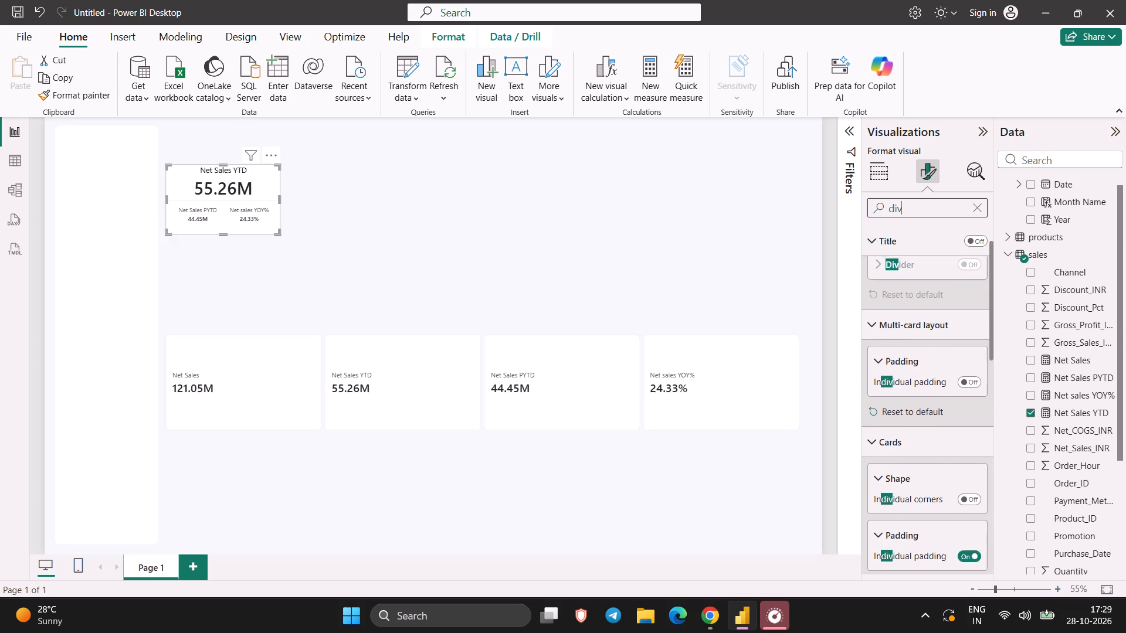
{"action": "scroll", "coordinate": [941, 378], "scroll_direction": "down", "scroll_amount": 2}
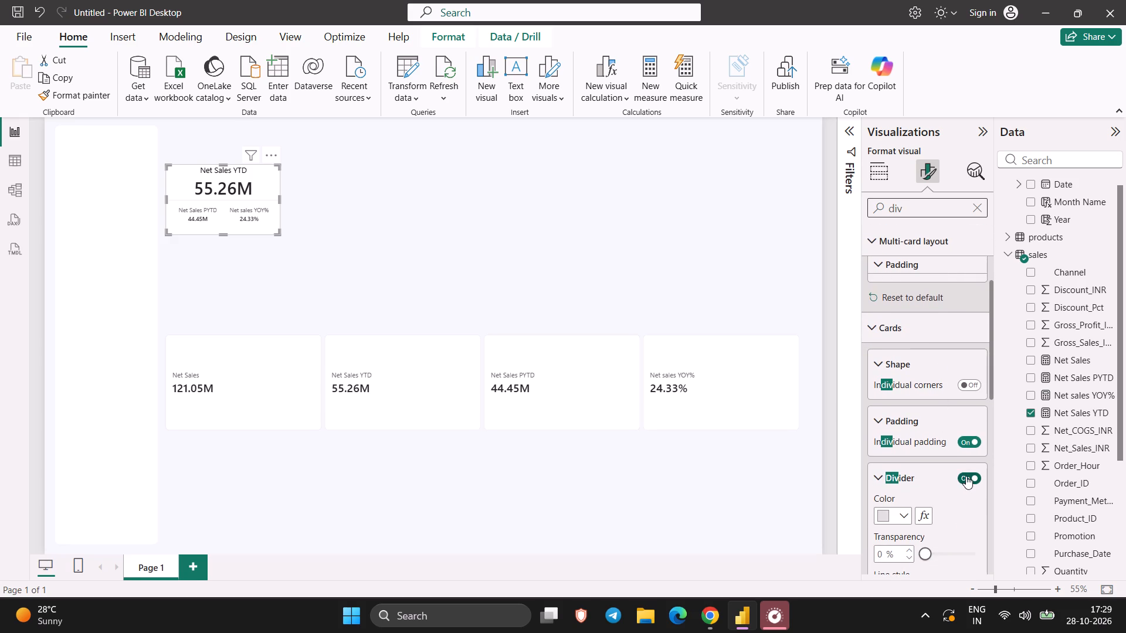
{"action": "left_click", "coordinate": [969, 479]}
Watch the Chrome tutorial's font and colour changes for reference label titles and values, replaying a part, and return to Power BI Desktop.
{"action": "left_click", "coordinate": [710, 626]}
{"action": "key", "text": "space"}
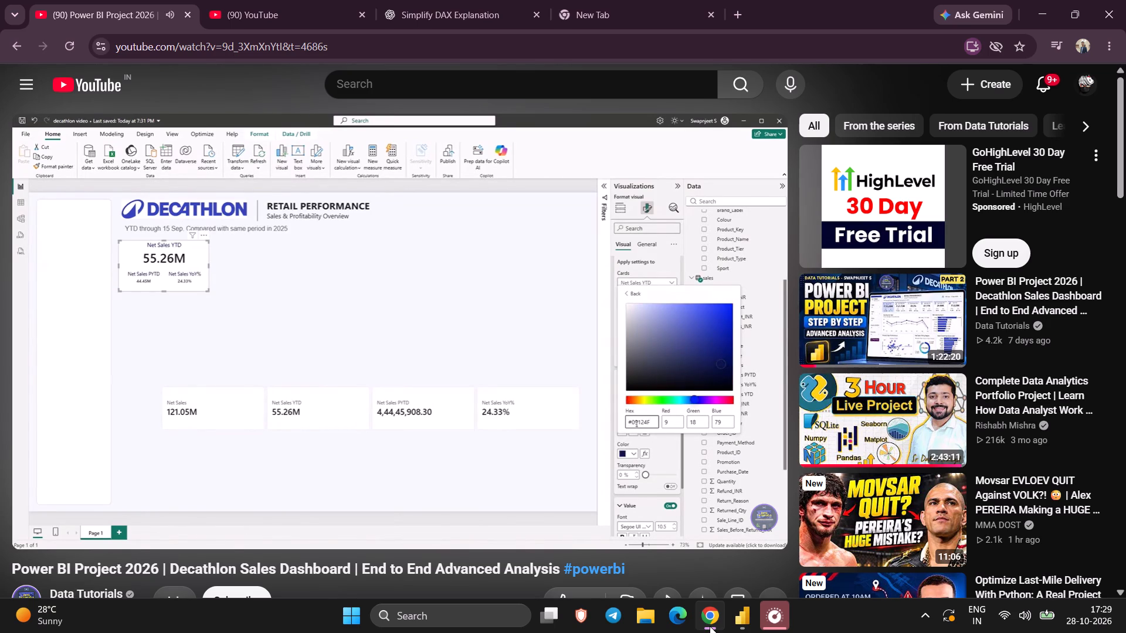
{"action": "key", "text": "space"}
{"action": "key", "text": "space"}
{"action": "key", "text": "space"}
{"action": "key", "text": "space"}
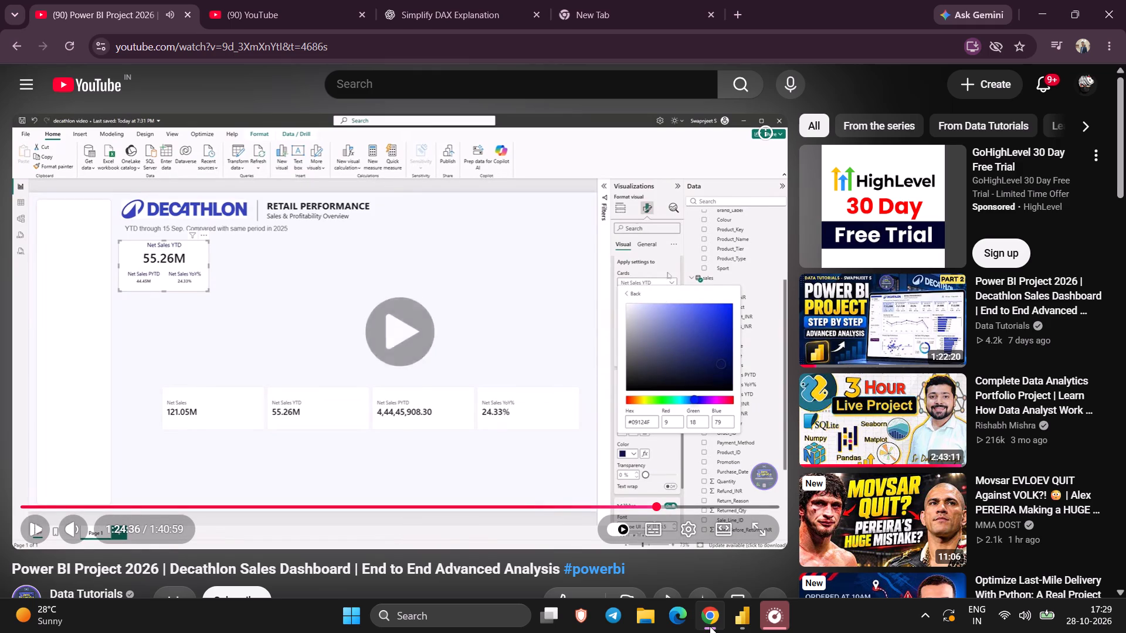
{"action": "key", "text": "space"}
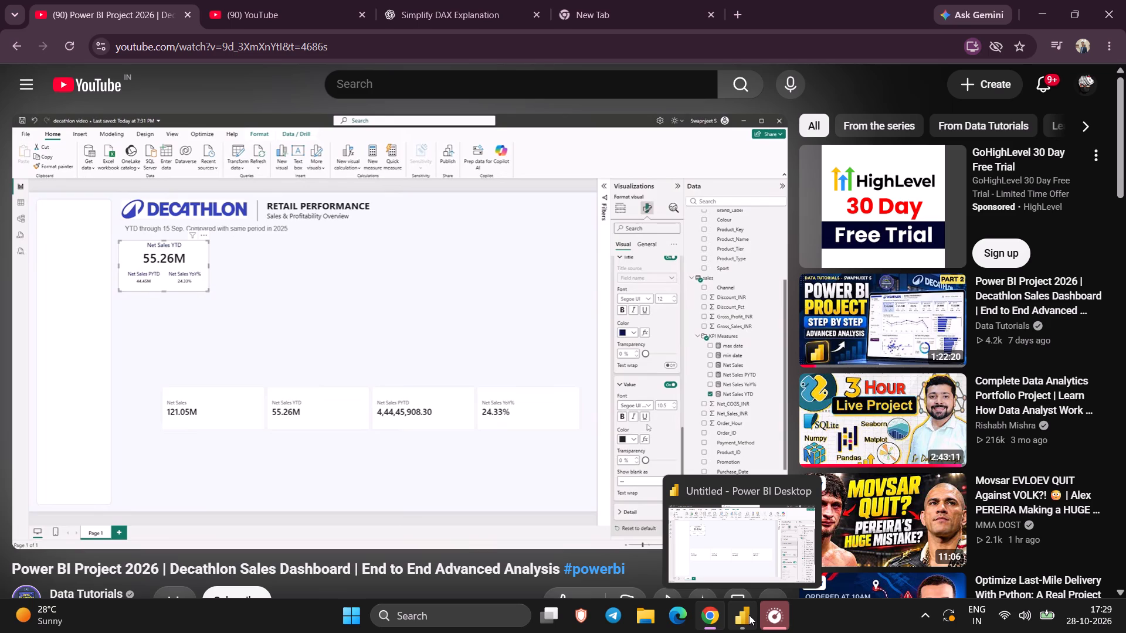
{"action": "key", "text": "Left"}
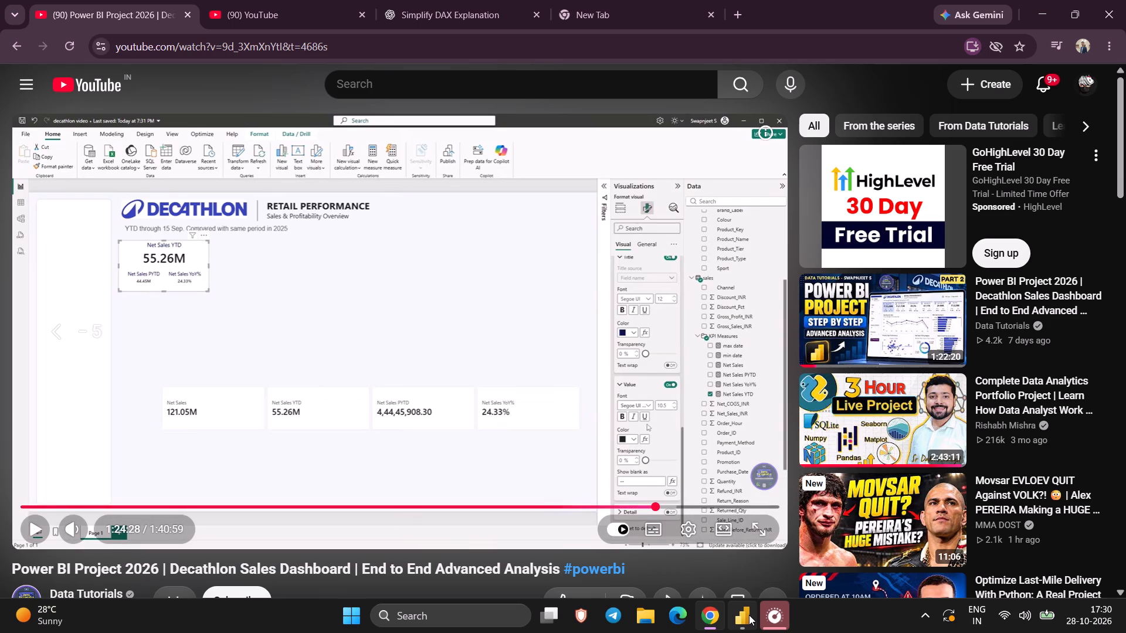
{"action": "key", "text": "space"}
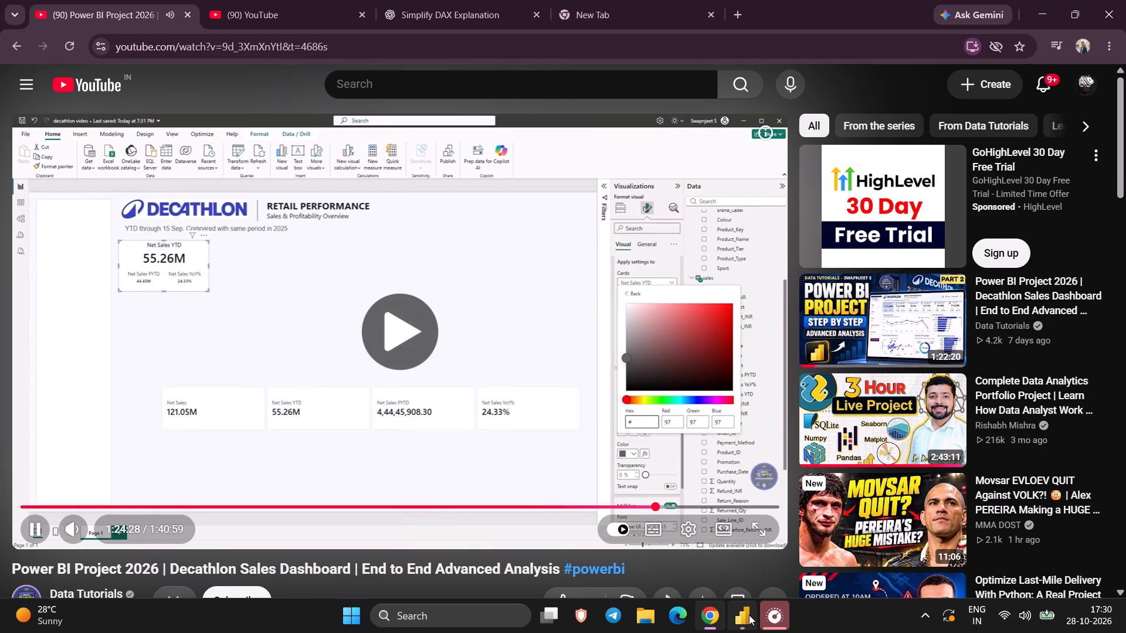
{"action": "key", "text": "space"}
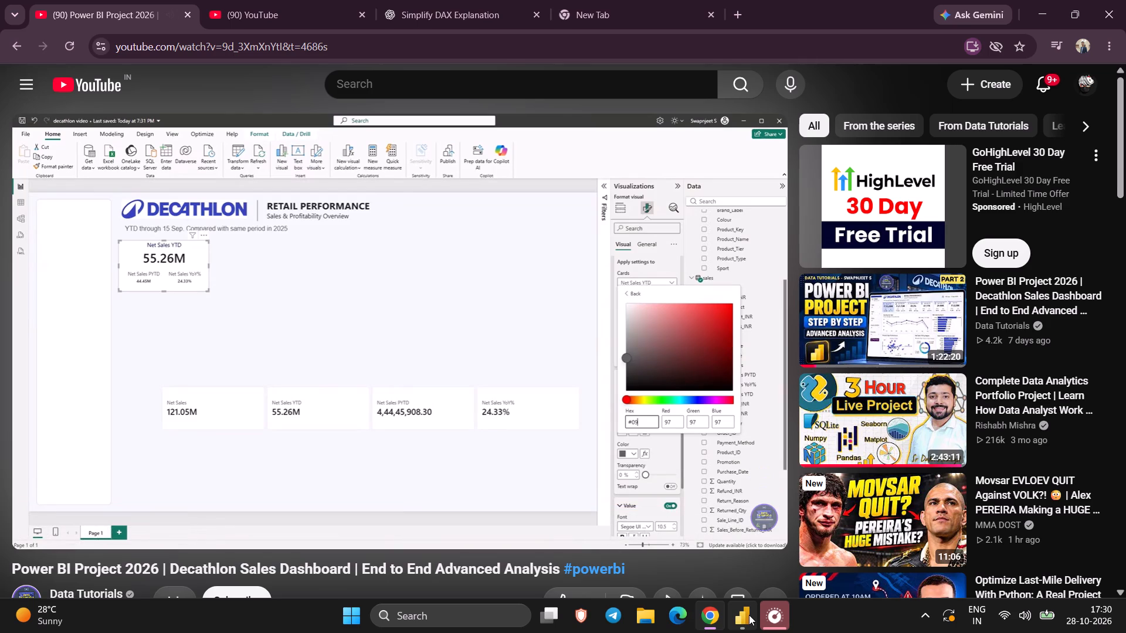
{"action": "key", "text": "space"}
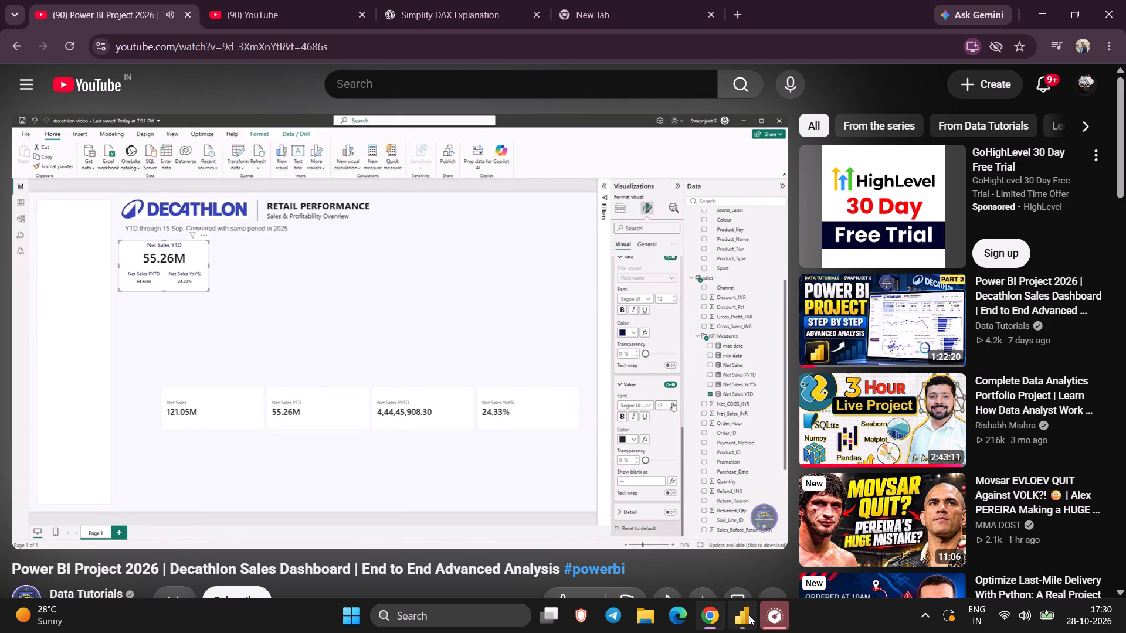
{"action": "key", "text": "space"}
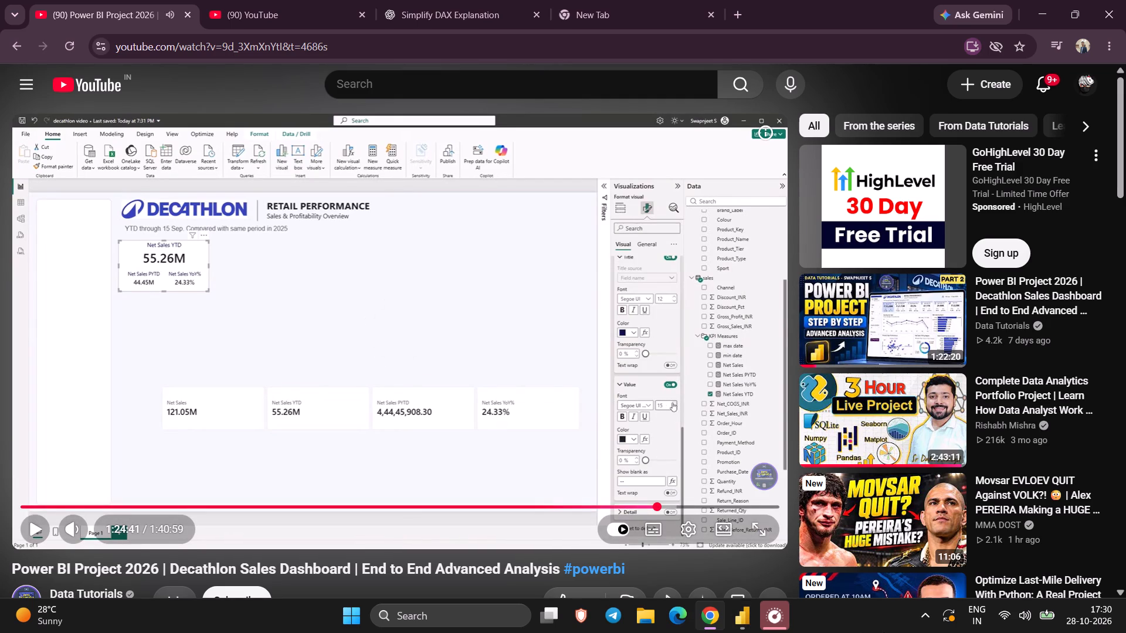
{"action": "left_click", "coordinate": [735, 610]}
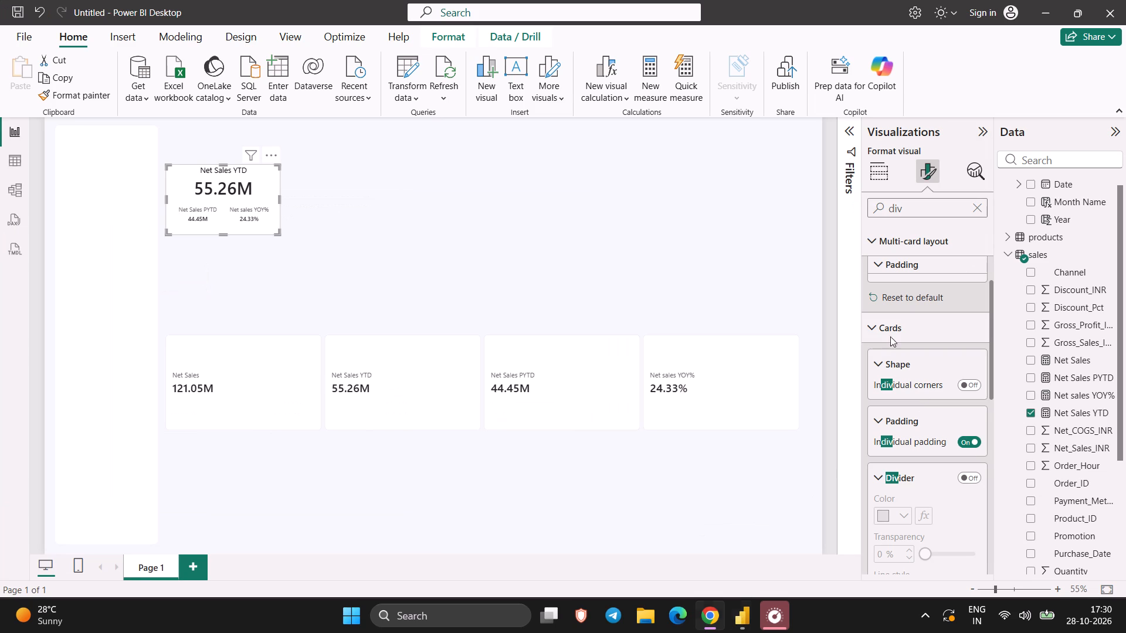
Clear the format settings search and examine the card's Reference labels layout options.
{"action": "left_click", "coordinate": [974, 210]}
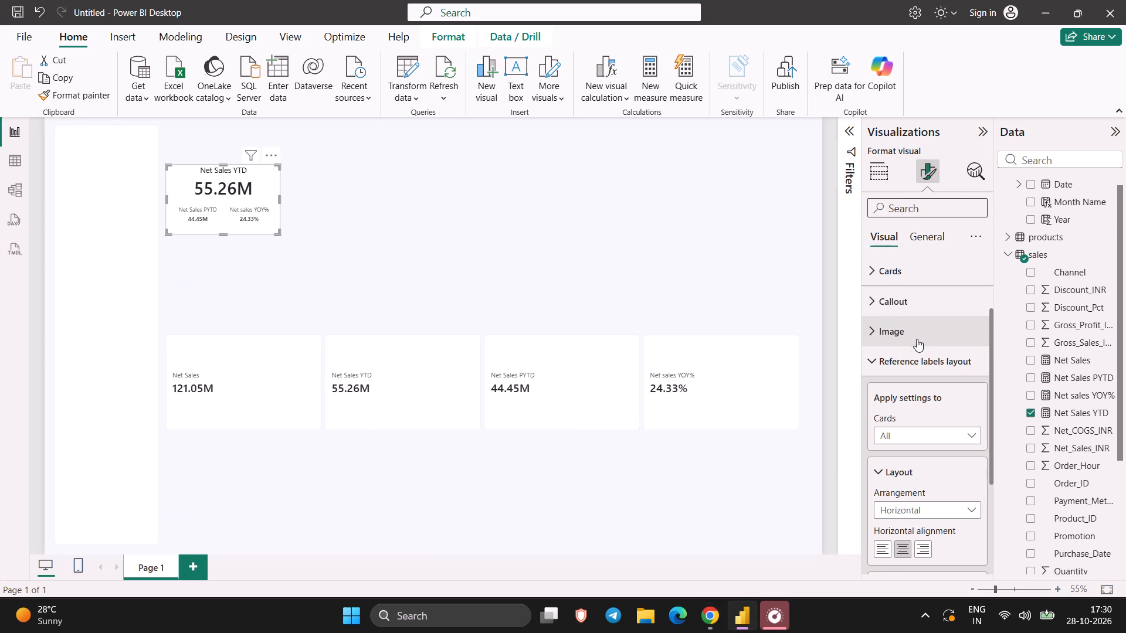
{"action": "scroll", "coordinate": [907, 402], "scroll_direction": "down", "scroll_amount": 5}
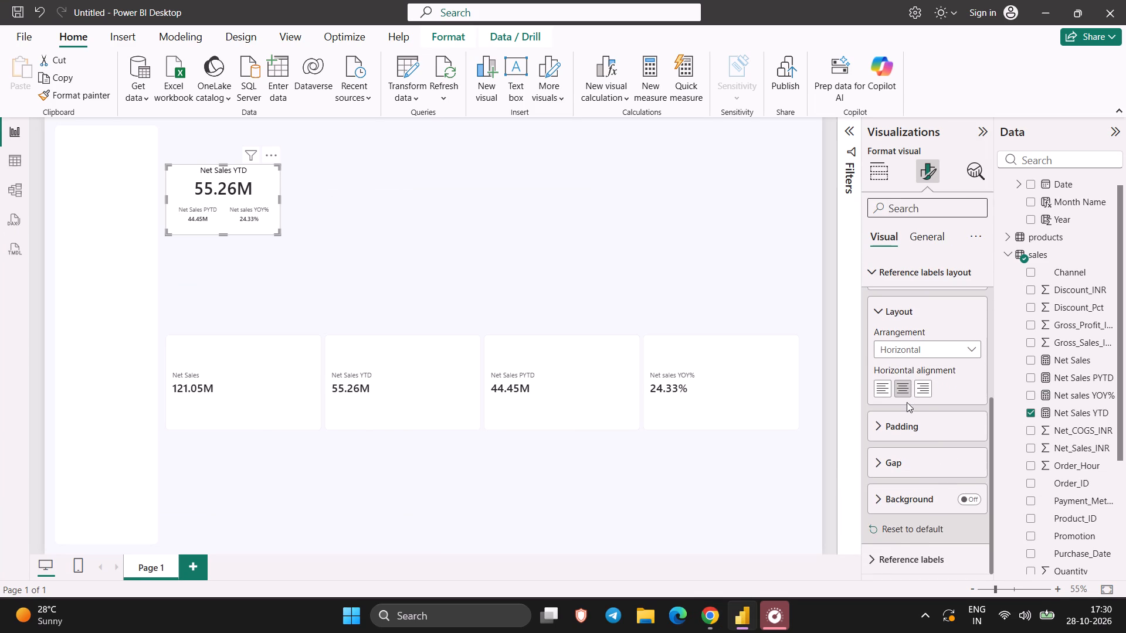
{"action": "scroll", "coordinate": [887, 451], "scroll_direction": "down", "scroll_amount": 1}
{"action": "scroll", "coordinate": [879, 441], "scroll_direction": "up", "scroll_amount": 3}
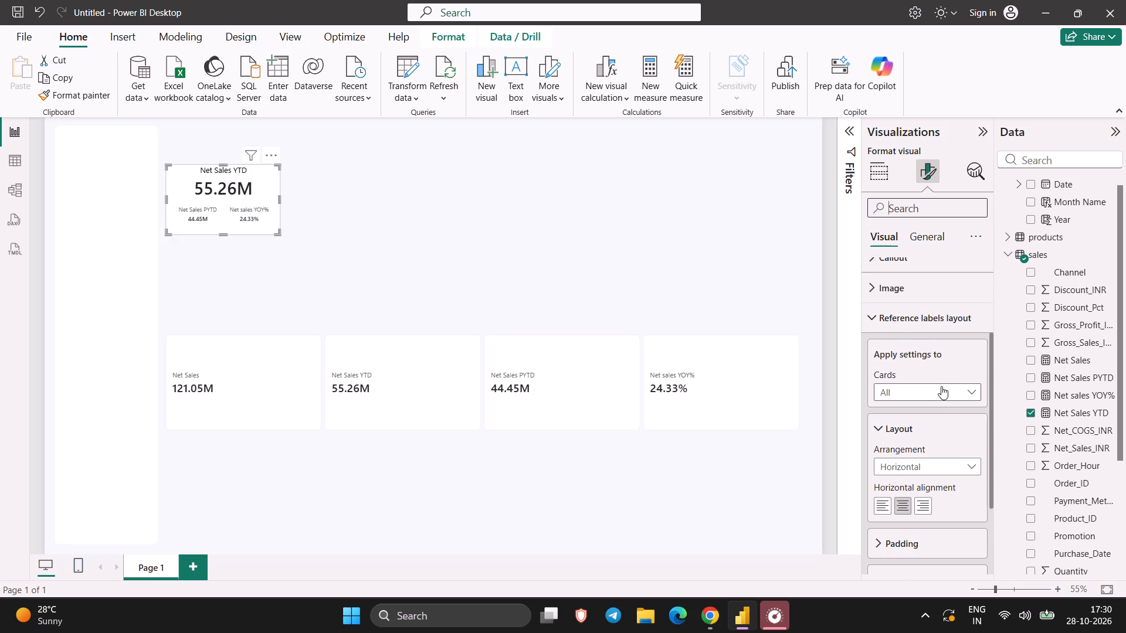
{"action": "left_click", "coordinate": [941, 386]}
{"action": "left_click", "coordinate": [941, 386]}
Rewind the Chrome tutorial to about 1:24:11 to check the reference label title settings, and return to Power BI Desktop.
{"action": "left_click", "coordinate": [718, 632]}
{"action": "key", "text": "Left"}
{"action": "key", "text": "Left"}
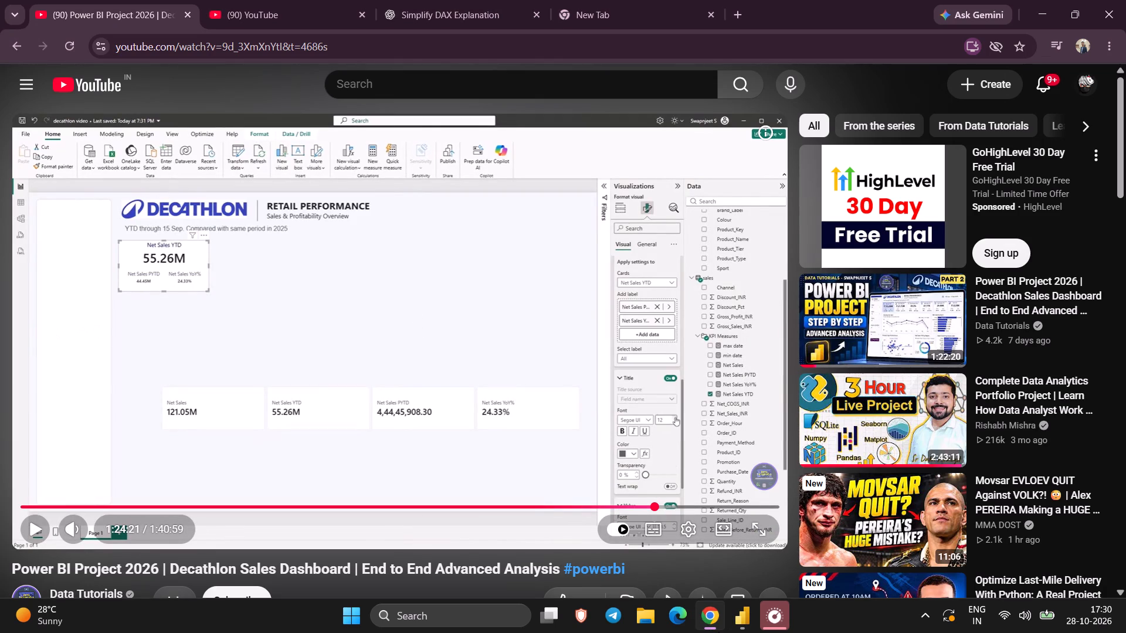
{"action": "key", "text": "Left"}
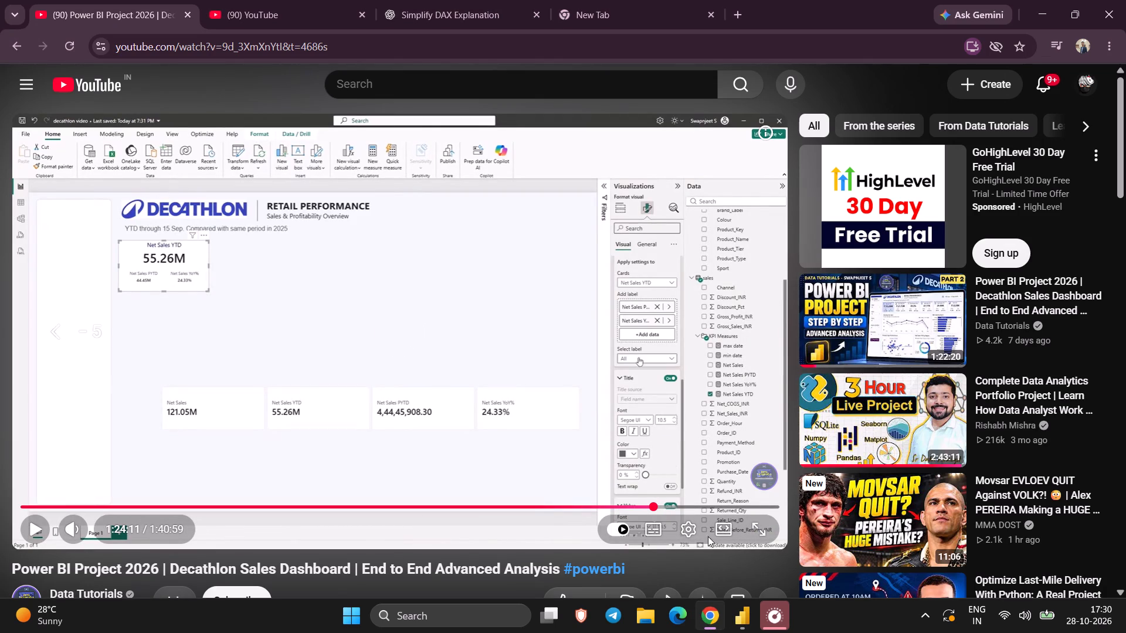
{"action": "left_click", "coordinate": [744, 626]}
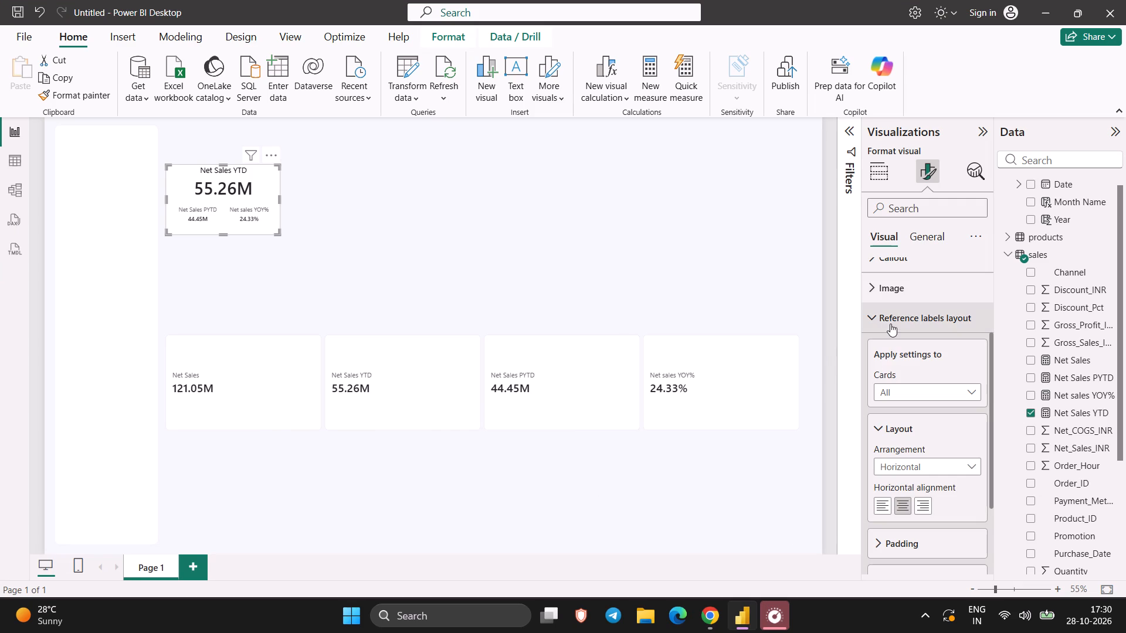
Set the title font size of all the card's reference labels to 12.
{"action": "left_click", "coordinate": [877, 318]}
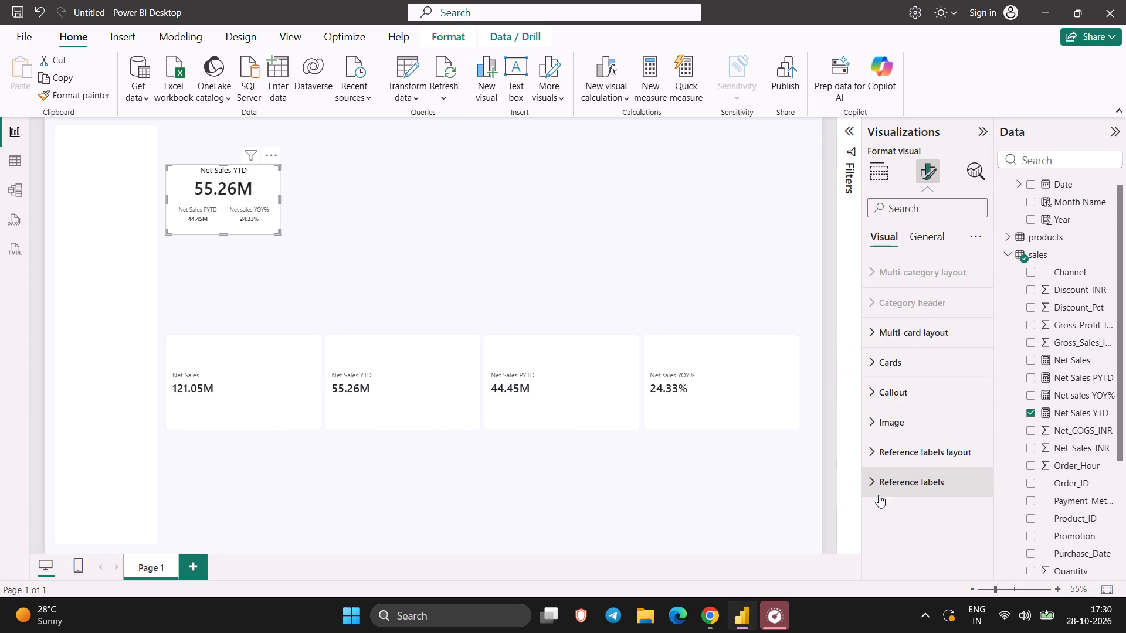
{"action": "left_click", "coordinate": [879, 495]}
{"action": "scroll", "coordinate": [879, 495], "scroll_direction": "down", "scroll_amount": 4}
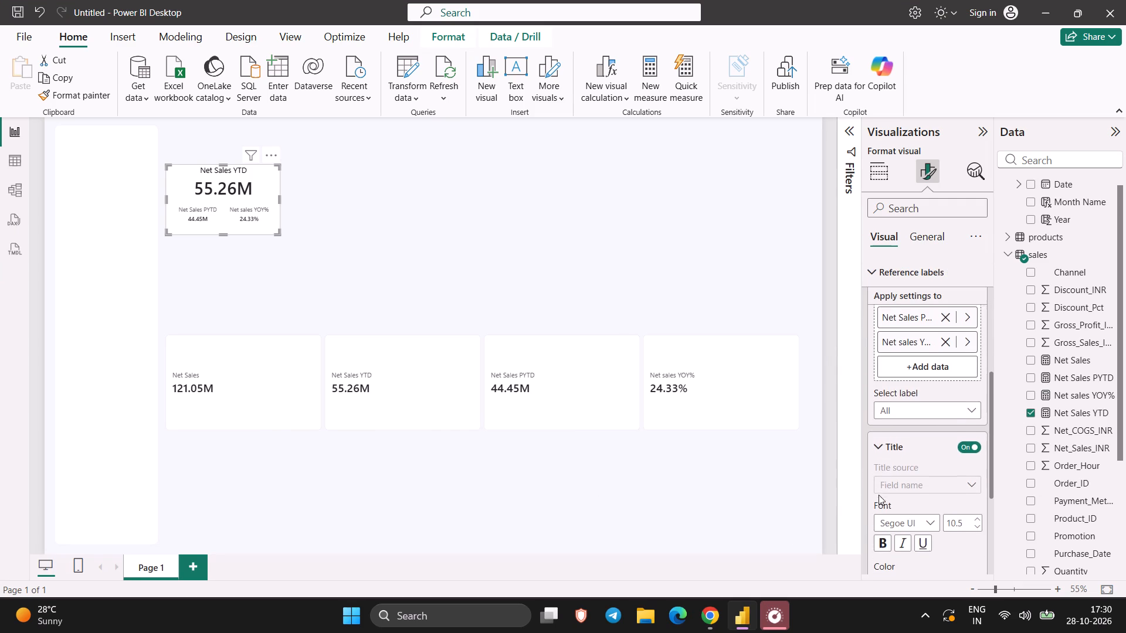
{"action": "scroll", "coordinate": [879, 495], "scroll_direction": "down", "scroll_amount": 1}
{"action": "left_click", "coordinate": [978, 481]}
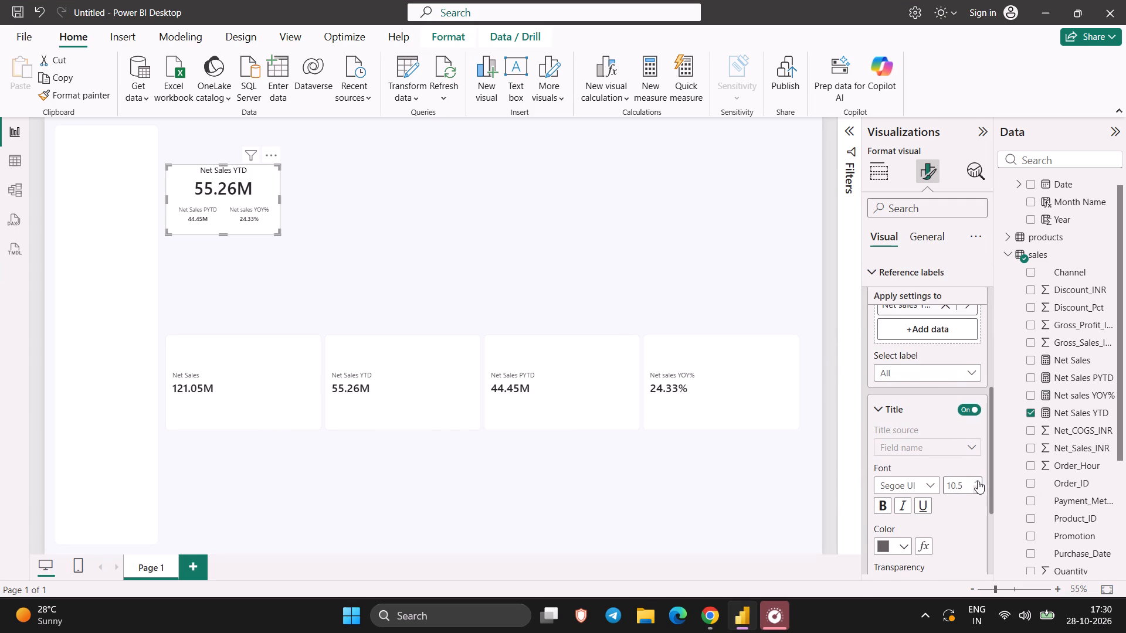
{"action": "left_click", "coordinate": [978, 481]}
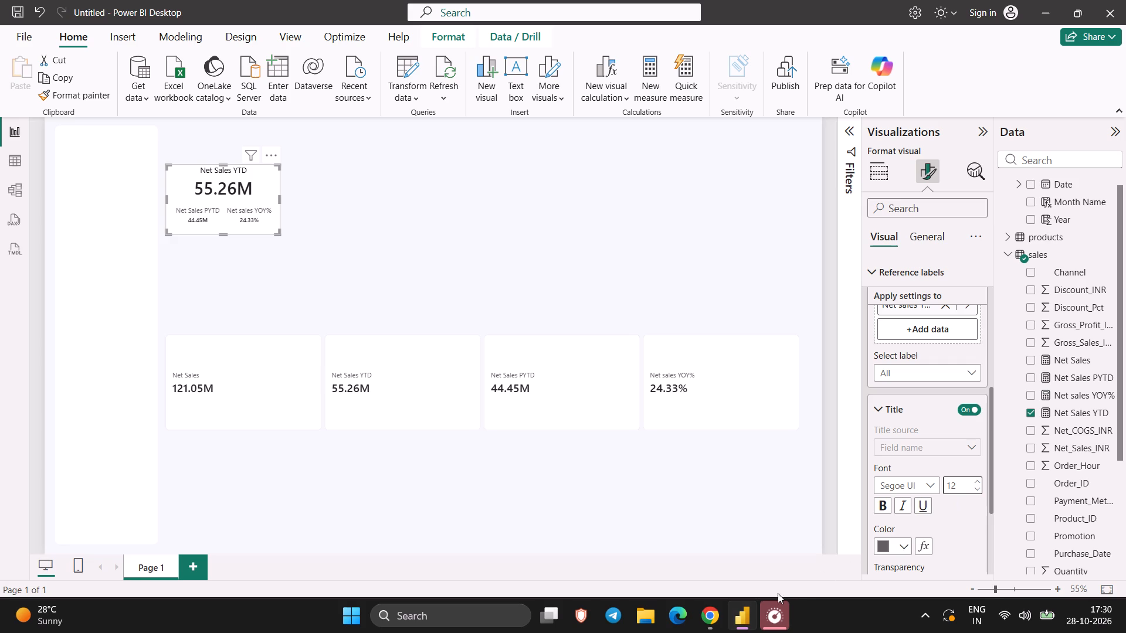
Watch the Chrome tutorial's reference label title colour change up to about 1:24:34, and return to Power BI Desktop.
{"action": "left_click", "coordinate": [714, 609]}
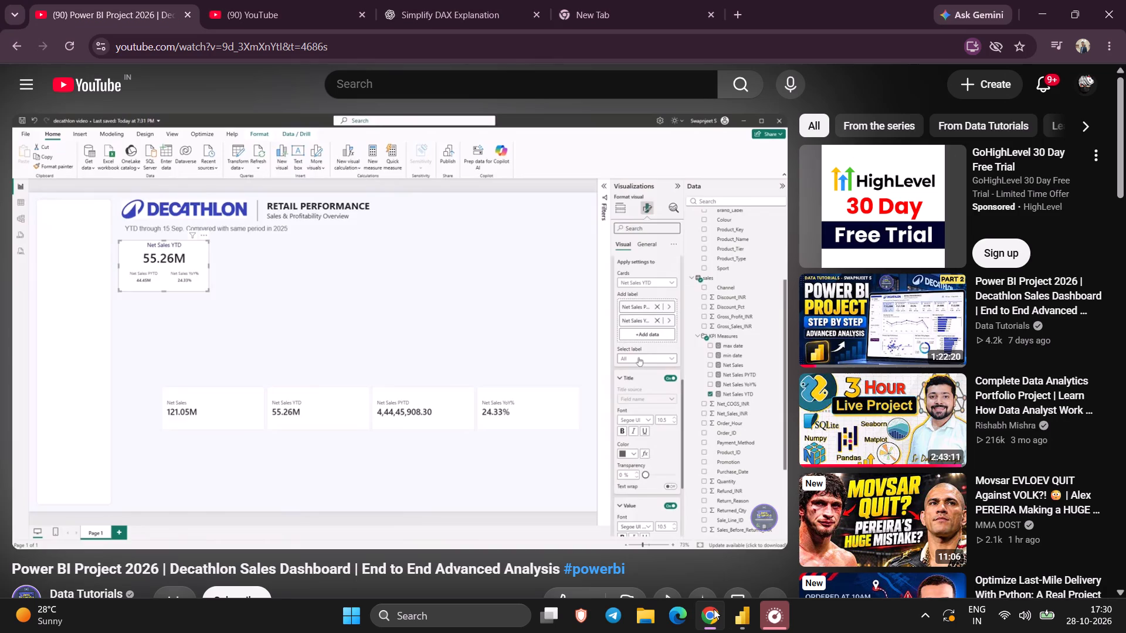
{"action": "key", "text": "space"}
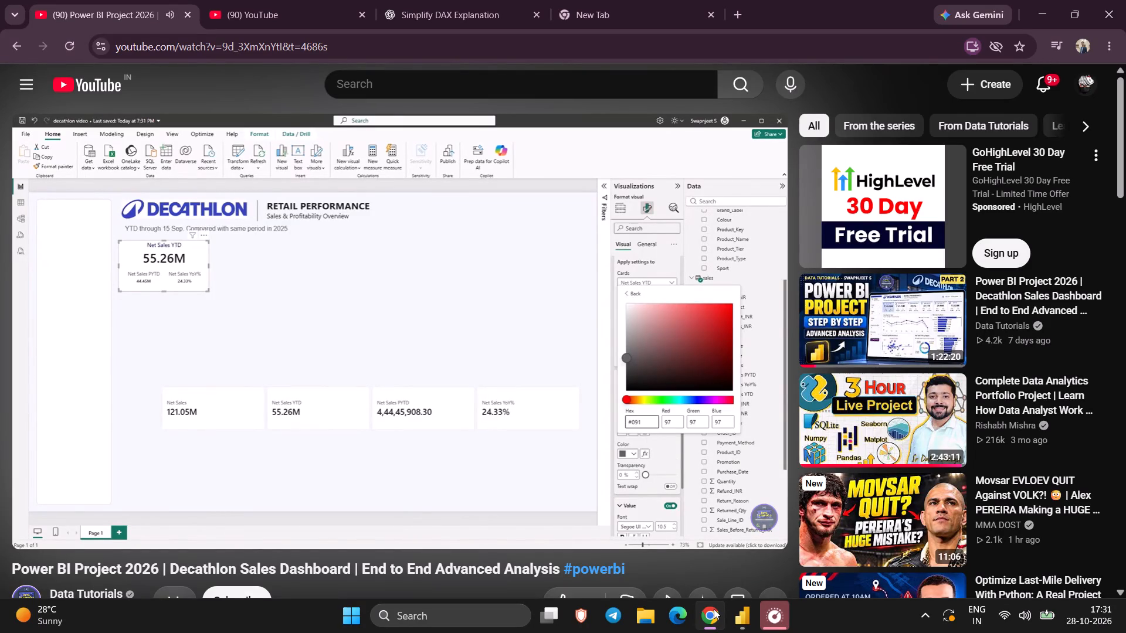
{"action": "key", "text": "space"}
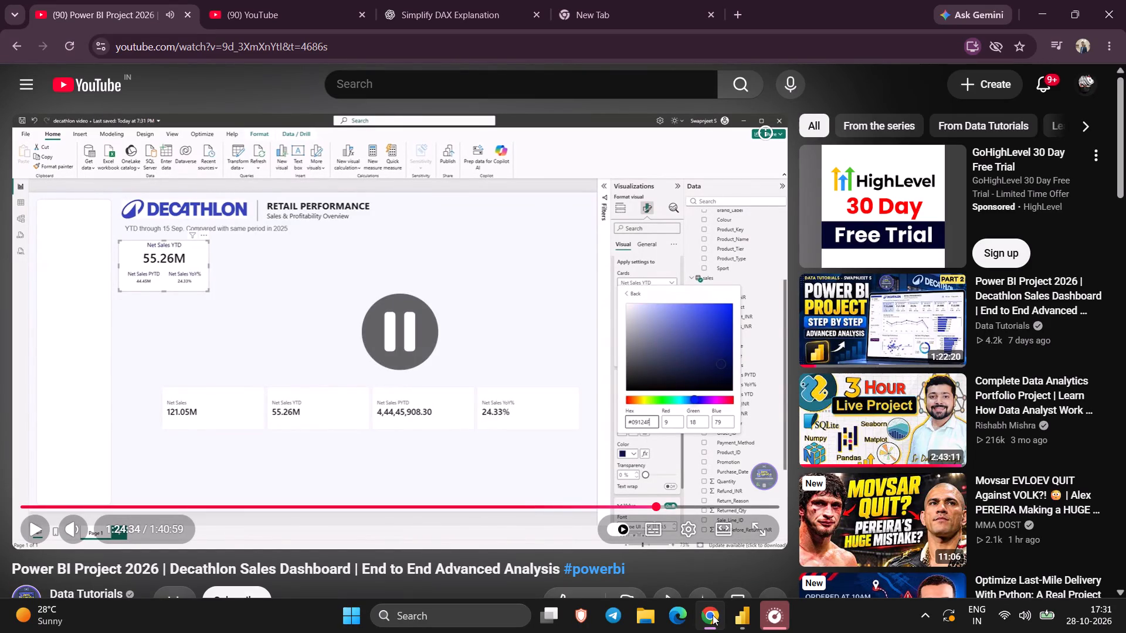
{"action": "left_click", "coordinate": [747, 617]}
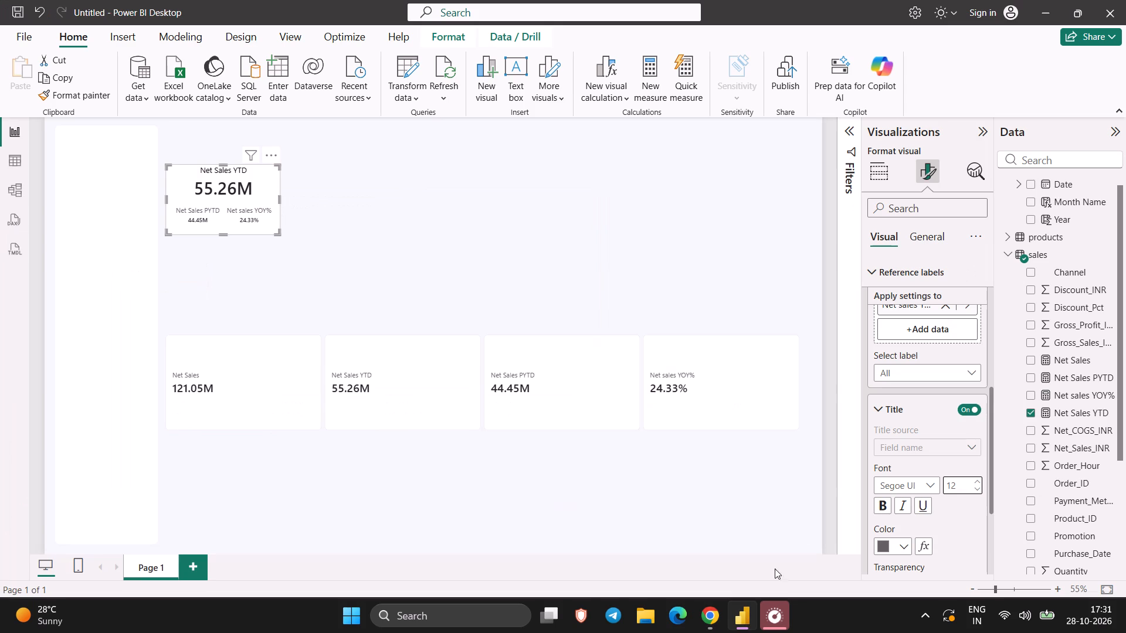
Set the title colour of all the card's reference labels to hex #09124F.
{"action": "left_click", "coordinate": [881, 550]}
{"action": "left_click", "coordinate": [917, 515]}
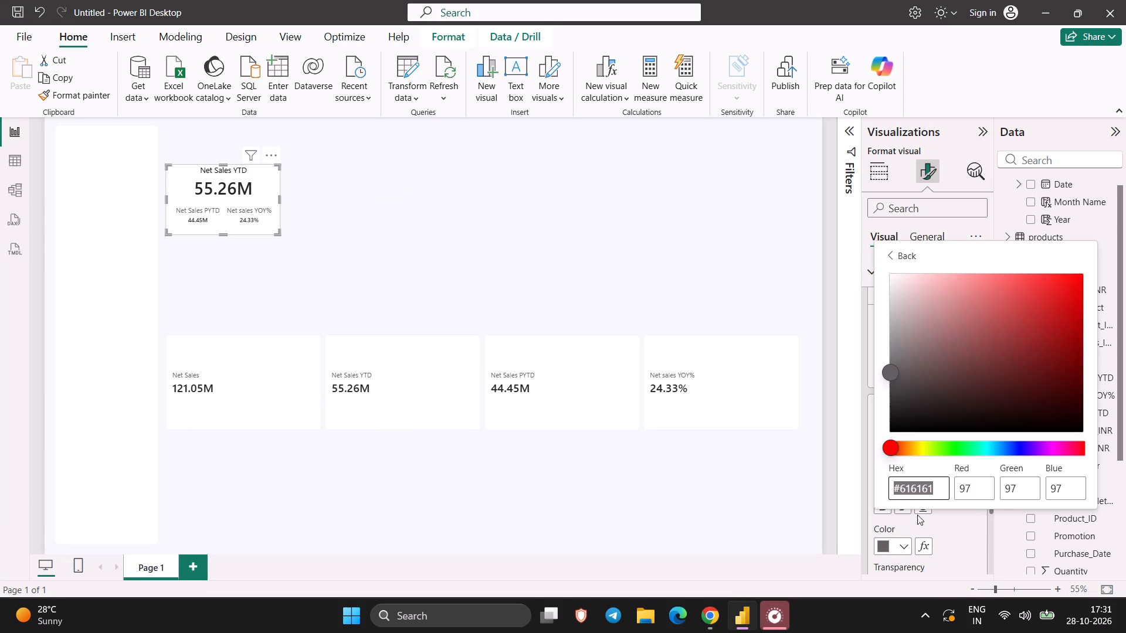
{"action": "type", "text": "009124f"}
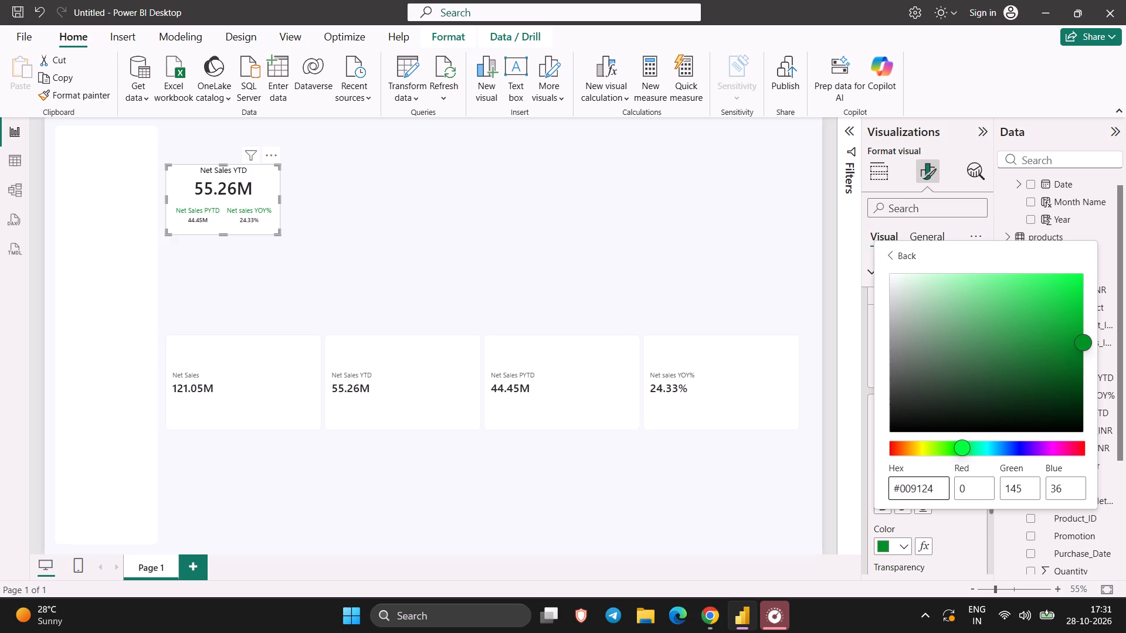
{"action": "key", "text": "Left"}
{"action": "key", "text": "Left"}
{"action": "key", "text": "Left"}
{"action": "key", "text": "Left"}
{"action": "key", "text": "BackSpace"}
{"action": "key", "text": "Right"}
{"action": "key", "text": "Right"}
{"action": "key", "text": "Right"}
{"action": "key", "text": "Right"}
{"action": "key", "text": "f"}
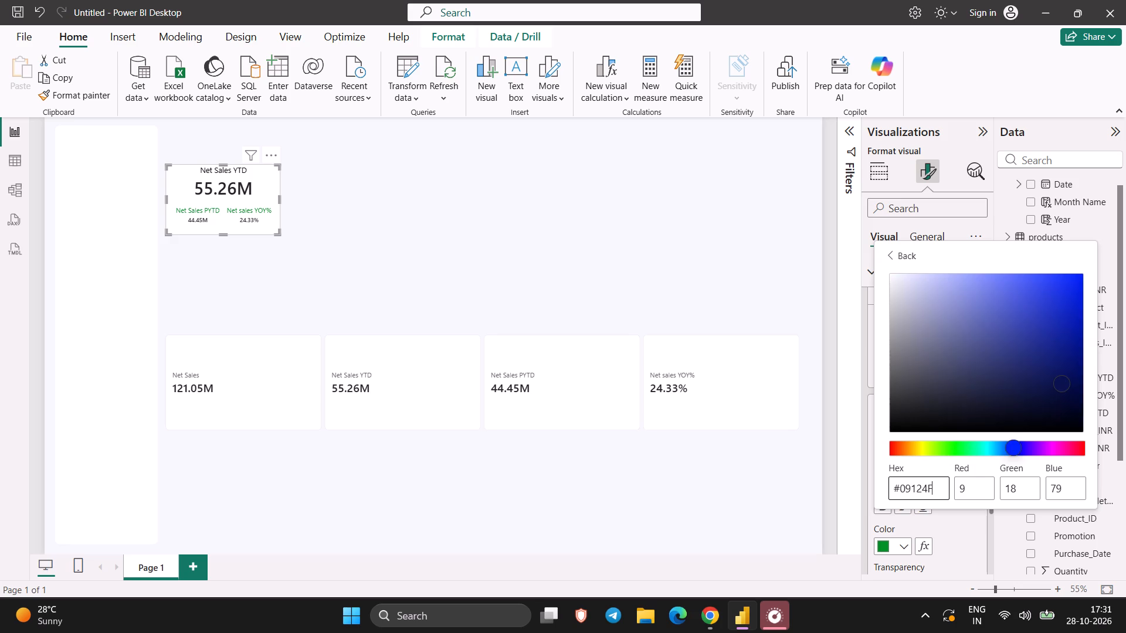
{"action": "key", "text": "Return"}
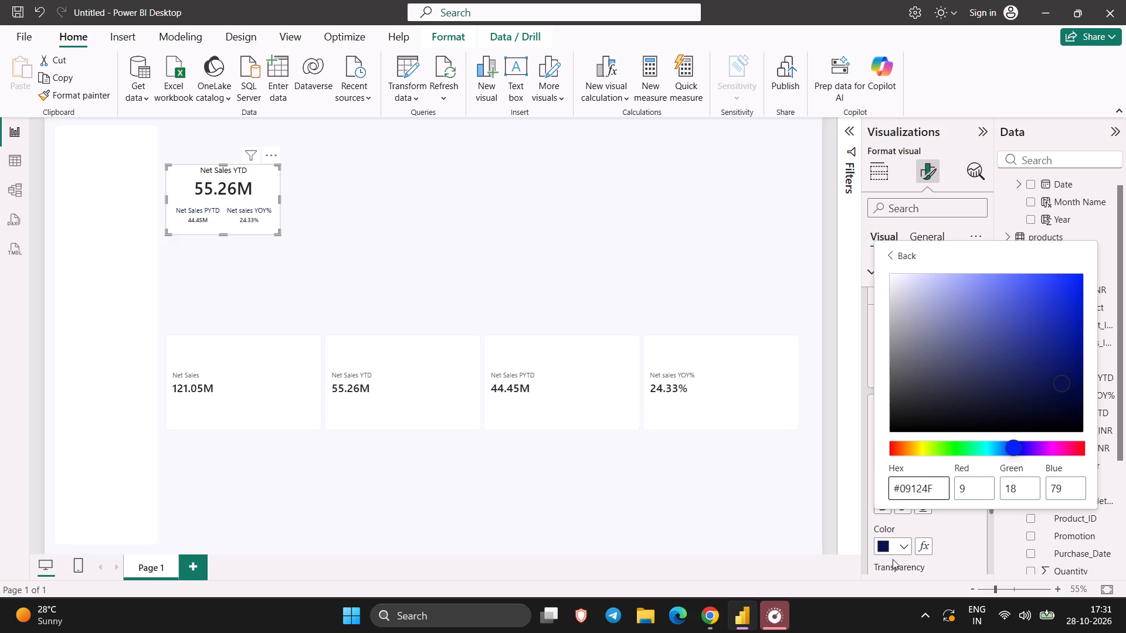
{"action": "left_click", "coordinate": [958, 530]}
{"action": "left_click", "coordinate": [958, 530]}
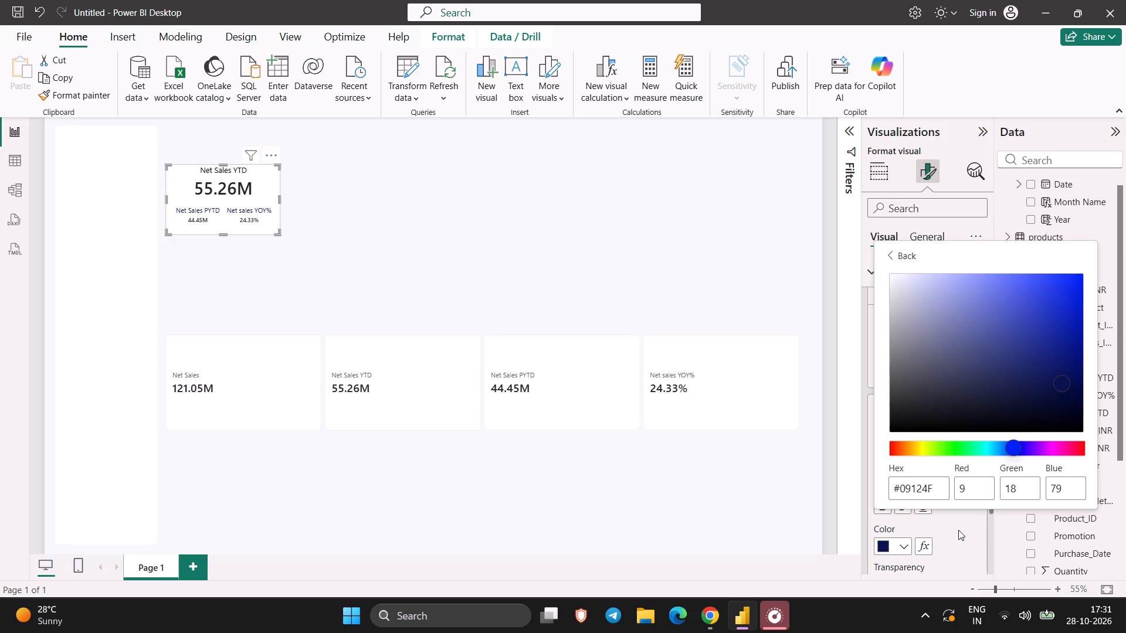
{"action": "left_click", "coordinate": [958, 530]}
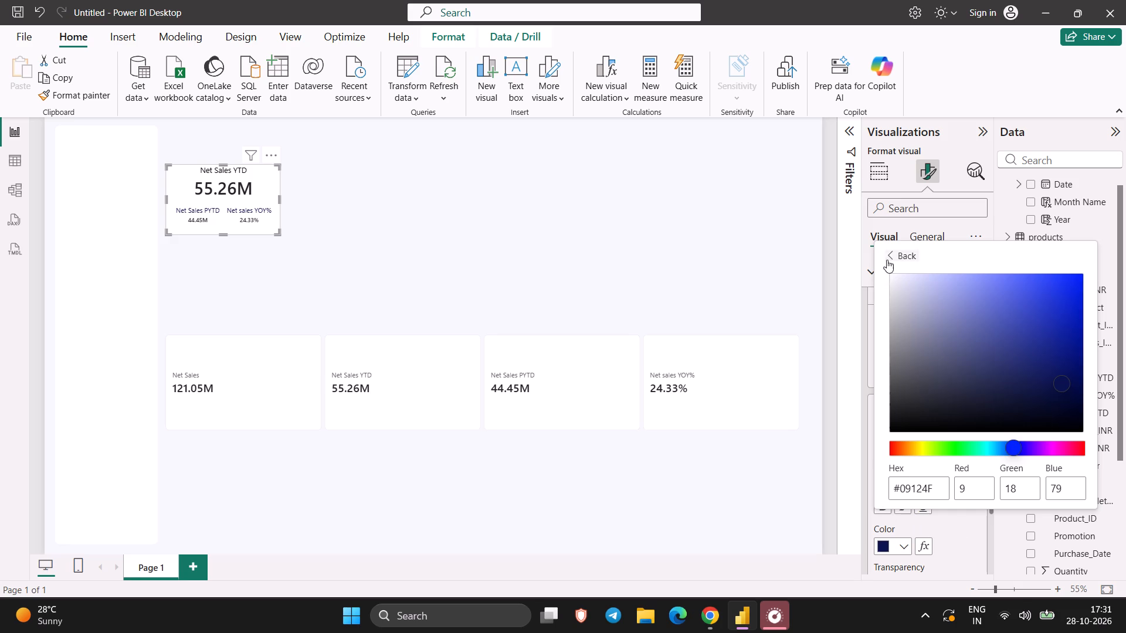
{"action": "left_click", "coordinate": [888, 258]}
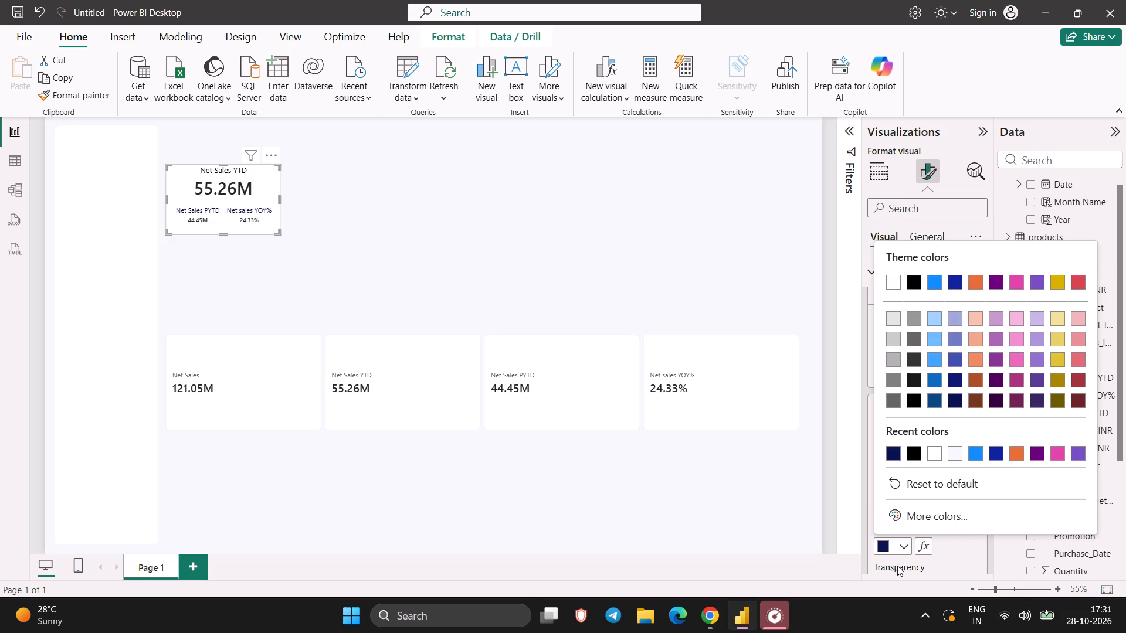
Watch the Chrome tutorial's reference label value font change up to about 1:24:42, and return to Power BI Desktop.
{"action": "left_click", "coordinate": [718, 615]}
{"action": "key", "text": "space"}
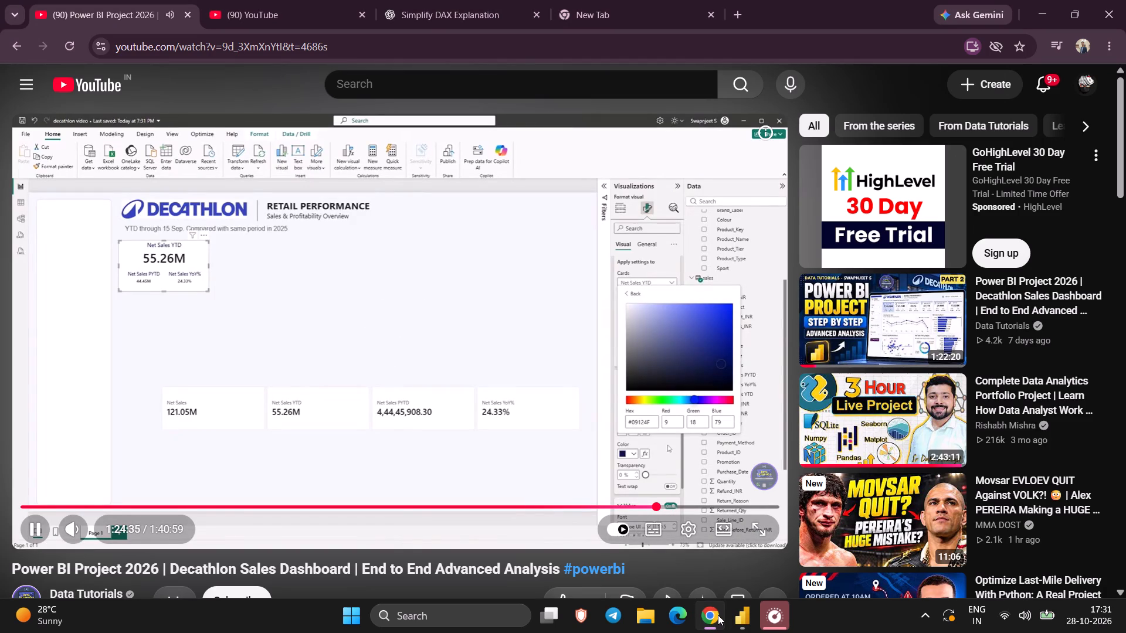
{"action": "key", "text": "space"}
{"action": "key", "text": "space"}
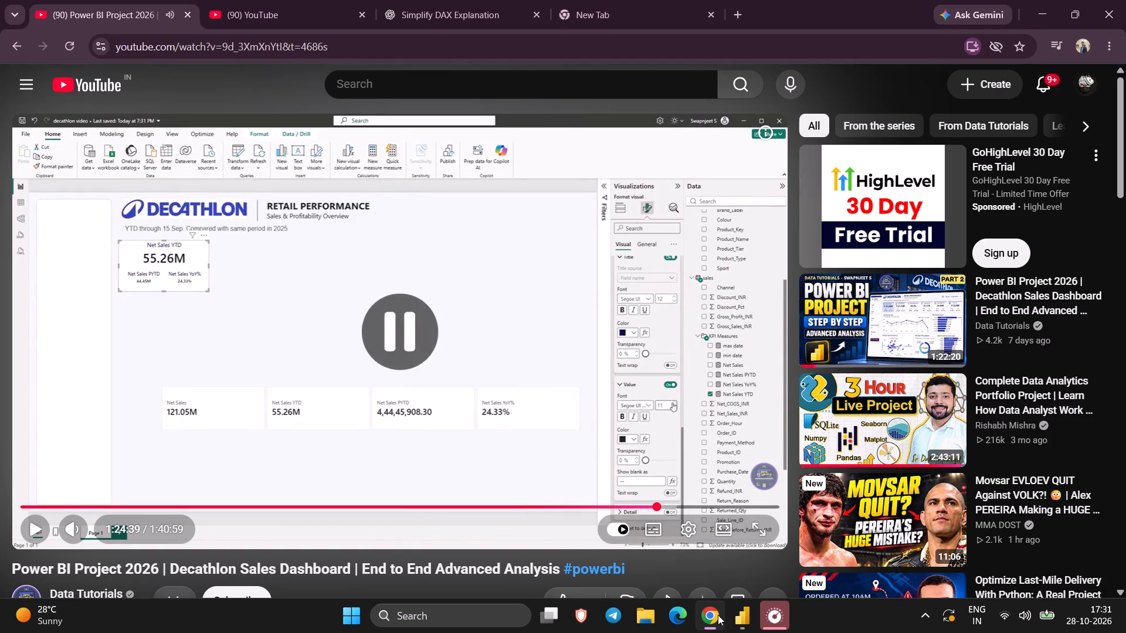
{"action": "key", "text": "space"}
{"action": "key", "text": "space"}
{"action": "key", "text": "space"}
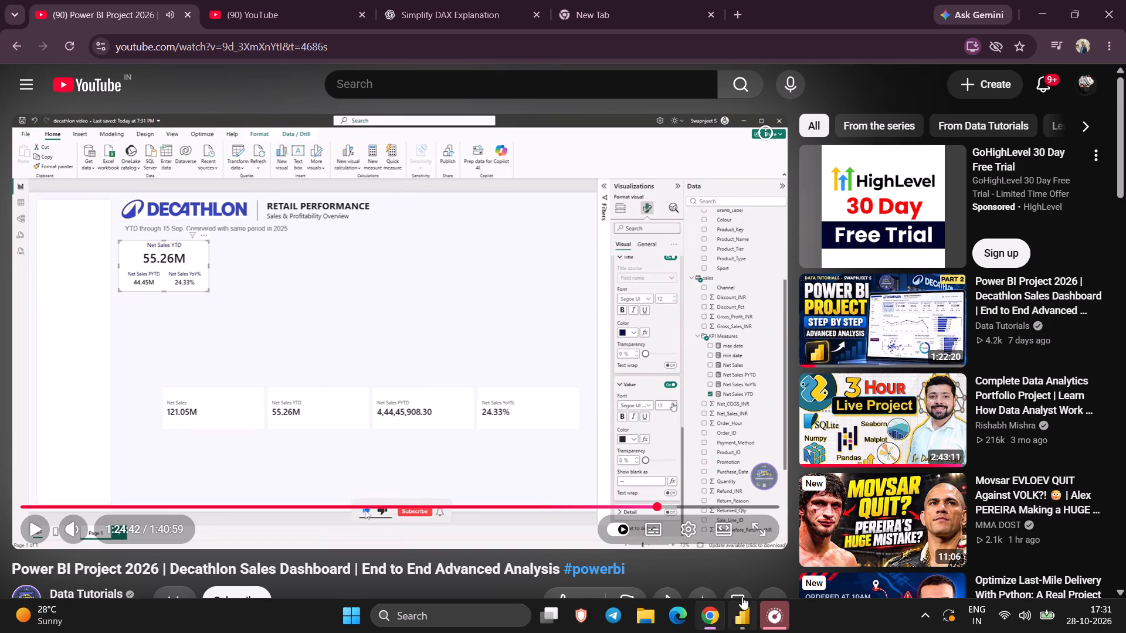
{"action": "left_click", "coordinate": [744, 603]}
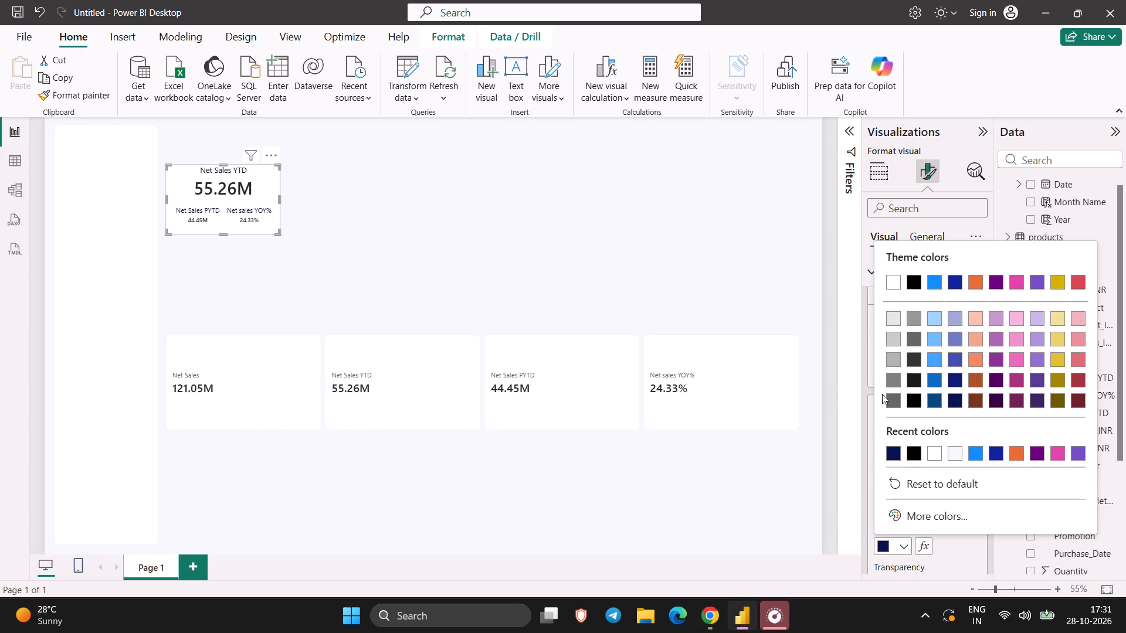
Set the value font size of all the card's reference labels to 15.
{"action": "left_click", "coordinate": [945, 536]}
{"action": "left_click", "coordinate": [730, 492]}
{"action": "scroll", "coordinate": [908, 551], "scroll_direction": "down", "scroll_amount": 1}
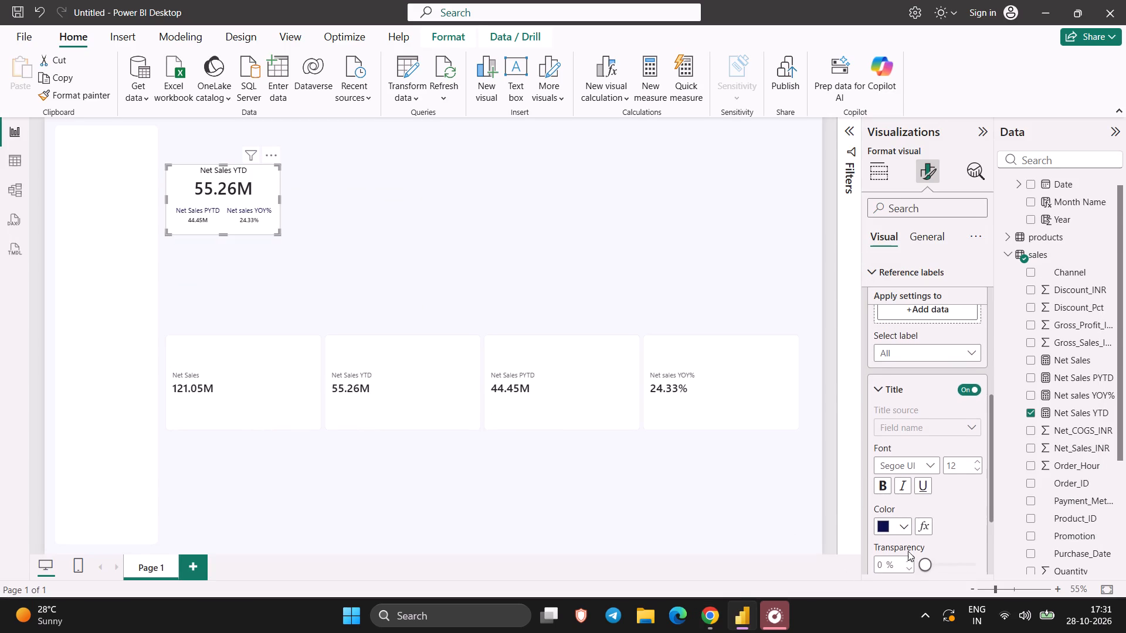
{"action": "scroll", "coordinate": [908, 551], "scroll_direction": "down", "scroll_amount": 2}
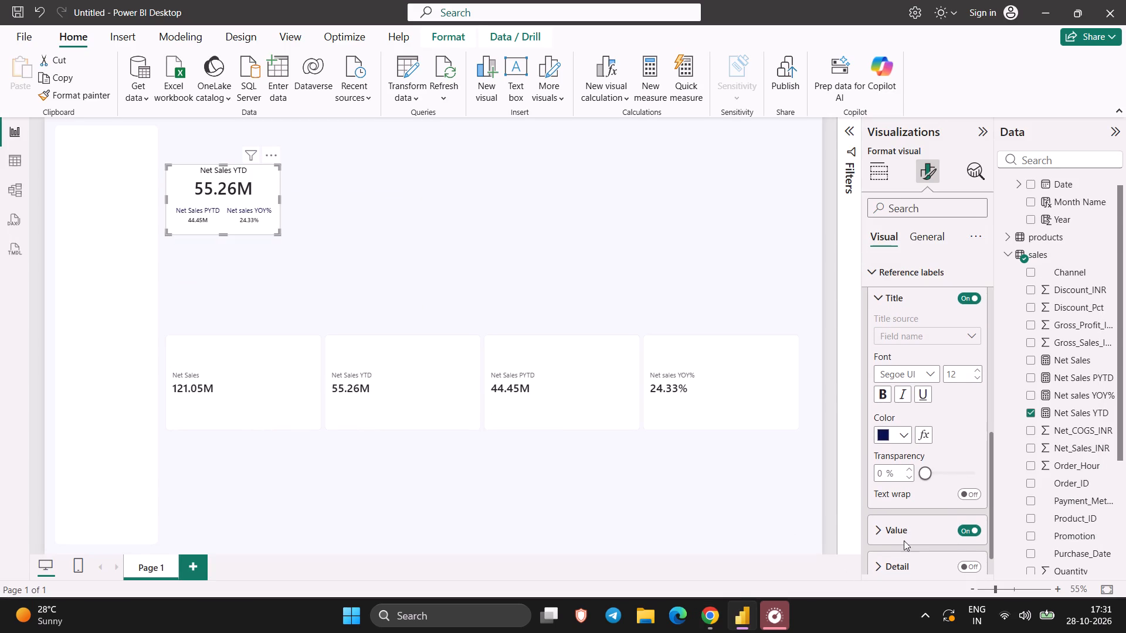
{"action": "left_click", "coordinate": [901, 527]}
{"action": "scroll", "coordinate": [915, 543], "scroll_direction": "down", "scroll_amount": 2}
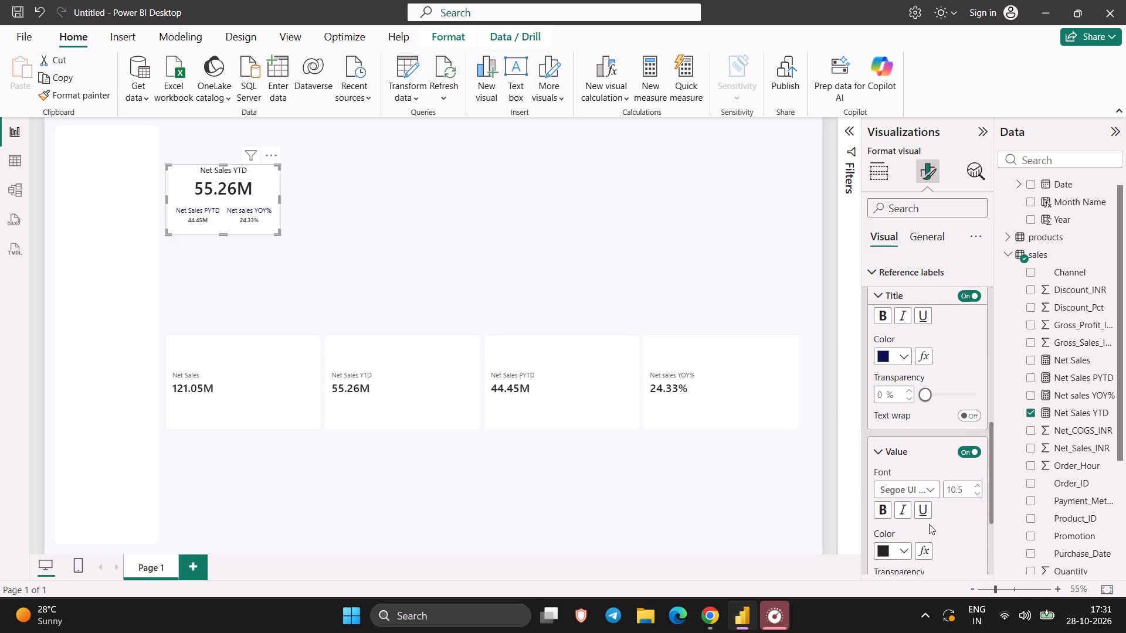
{"action": "triple_click", "coordinate": [977, 485]}
{"action": "left_click", "coordinate": [977, 485]}
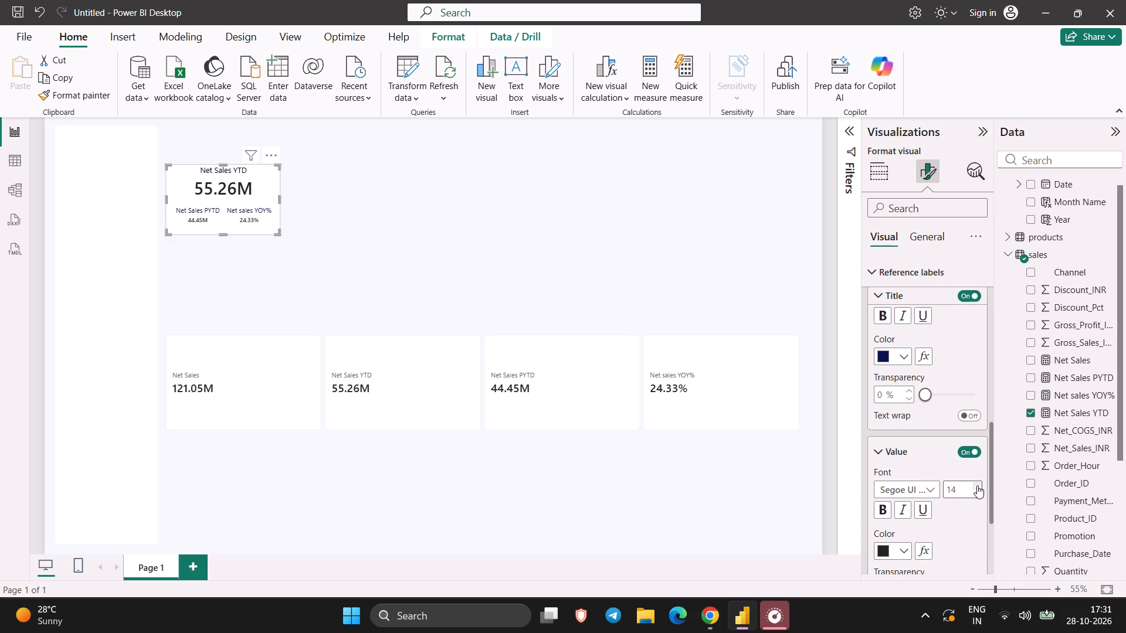
{"action": "left_click", "coordinate": [977, 485]}
{"action": "left_click", "coordinate": [977, 485]}
Resume the Chrome tutorial to check the reference label value settings, and examine the value font choices in Power BI Desktop.
{"action": "left_click", "coordinate": [750, 618]}
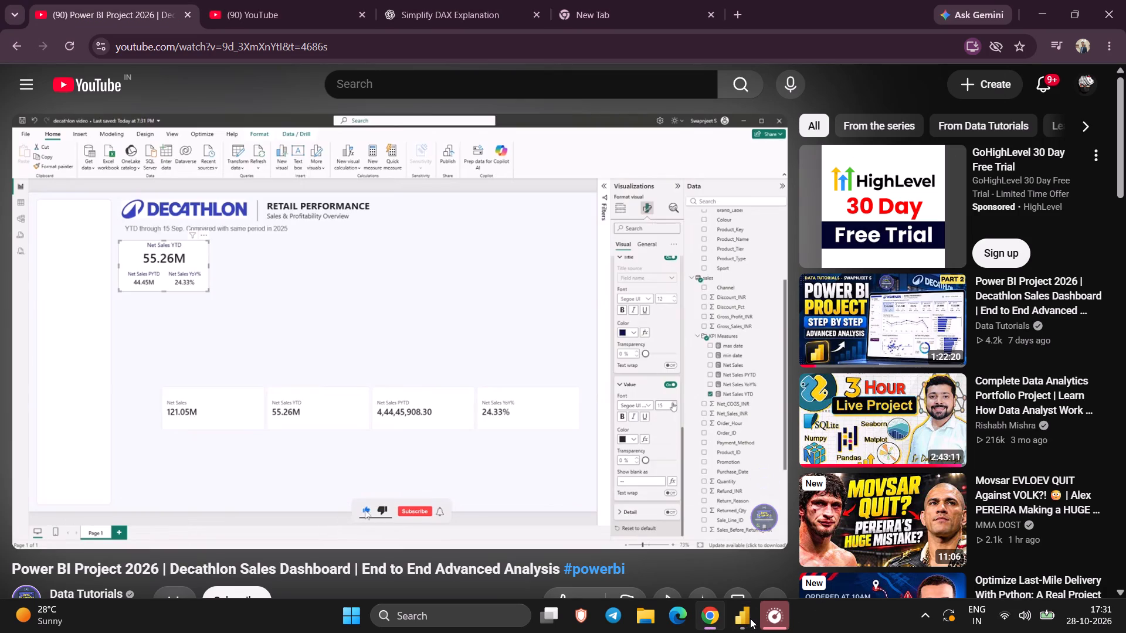
{"action": "left_click", "coordinate": [633, 384]}
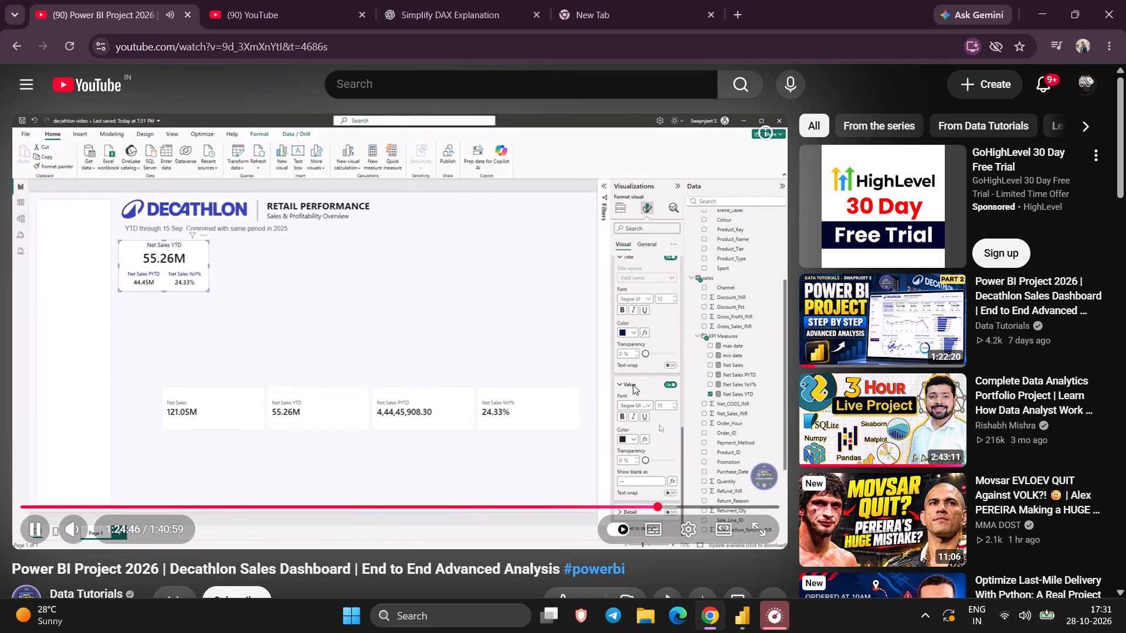
{"action": "left_click", "coordinate": [751, 616]}
{"action": "left_click", "coordinate": [901, 488]}
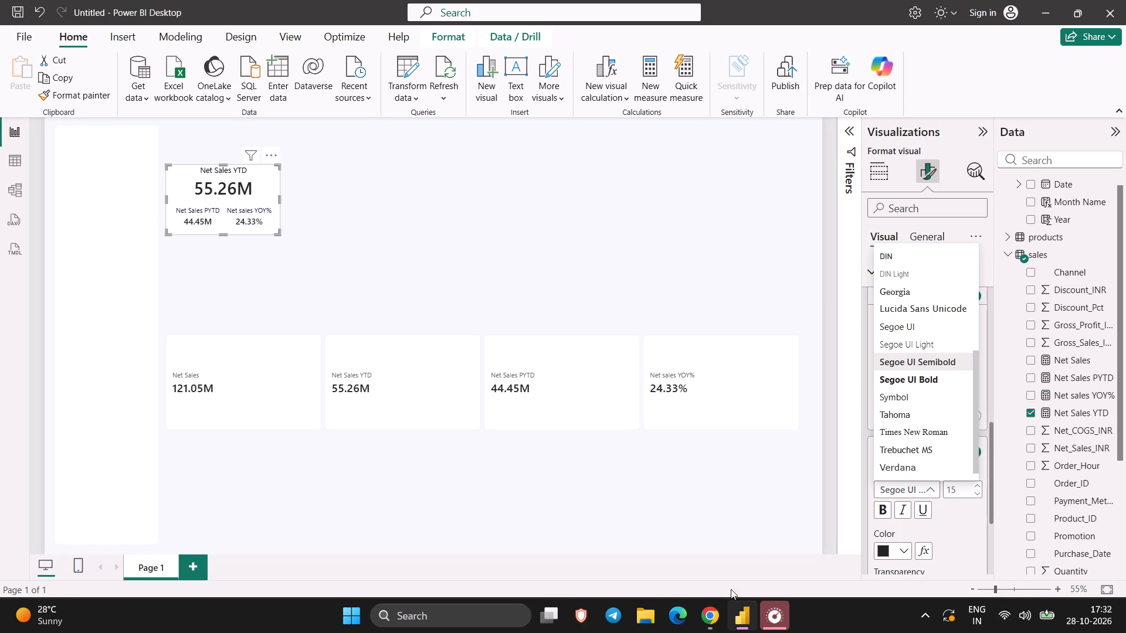
Switch to Chrome and watch the tutorial's custom title change for the Net Sales PYTD reference label up to about 1:25:04.
{"action": "left_click", "coordinate": [741, 617]}
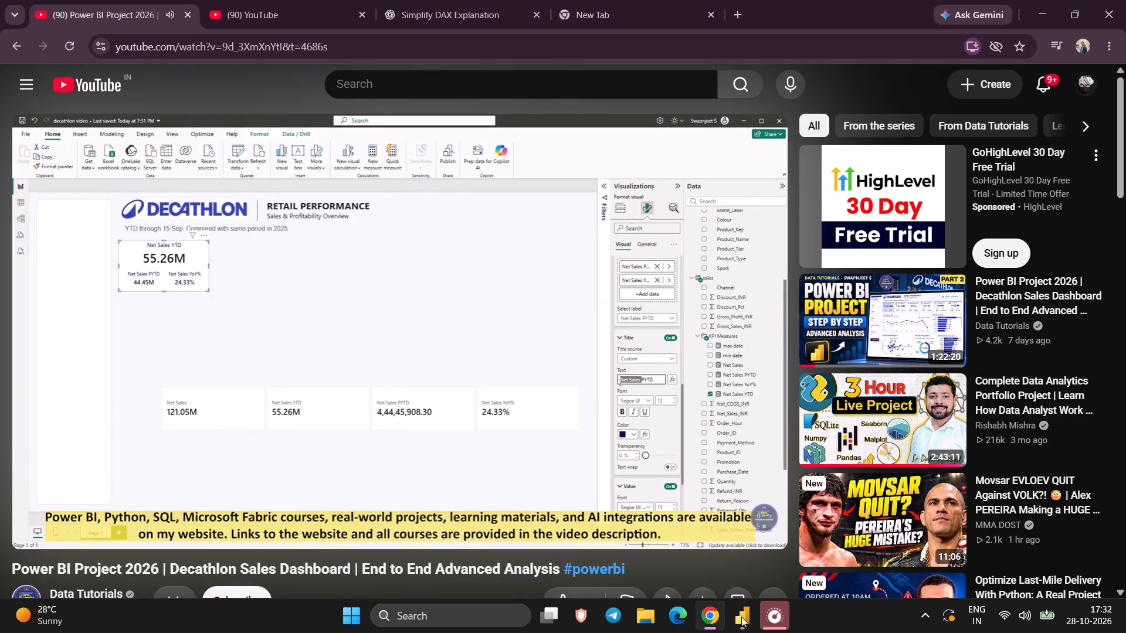
{"action": "key", "text": "Left"}
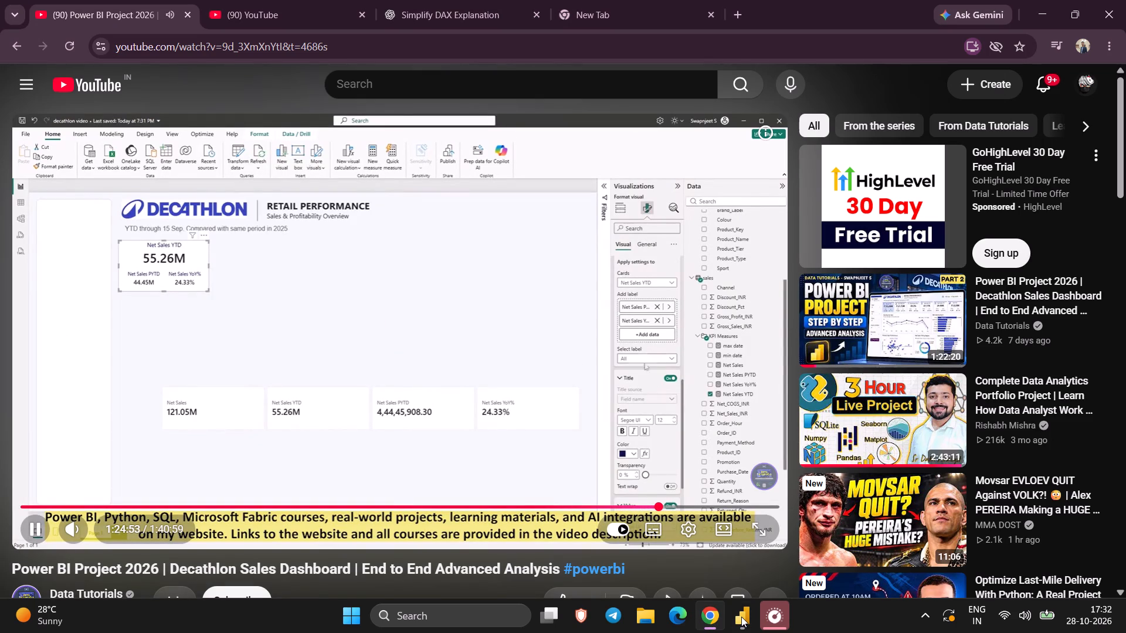
{"action": "key", "text": "space"}
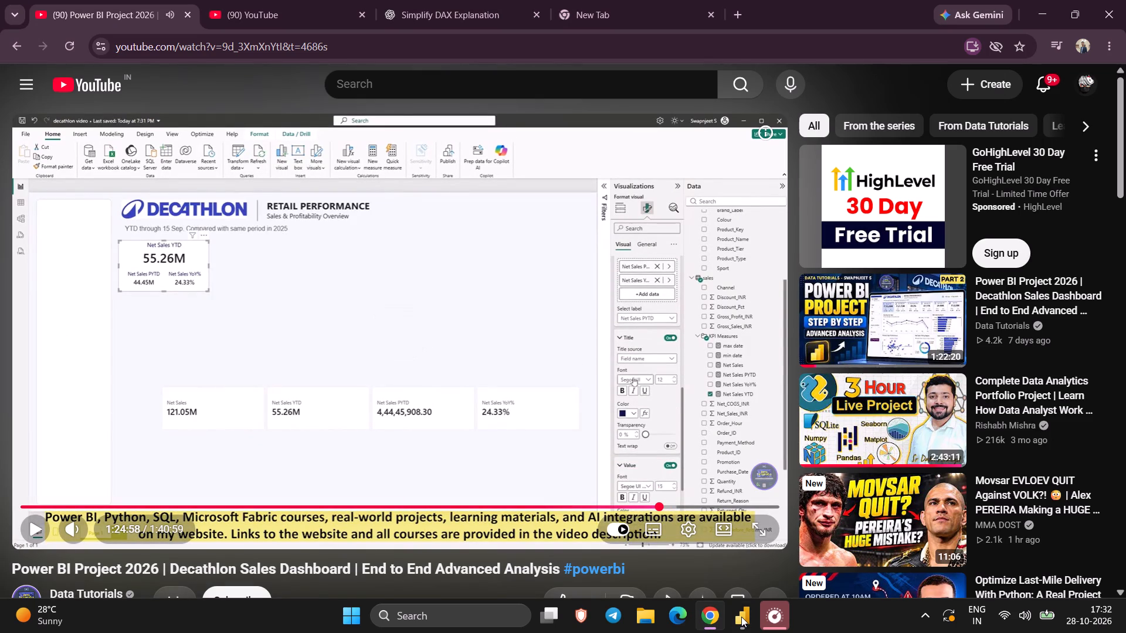
{"action": "key", "text": "space"}
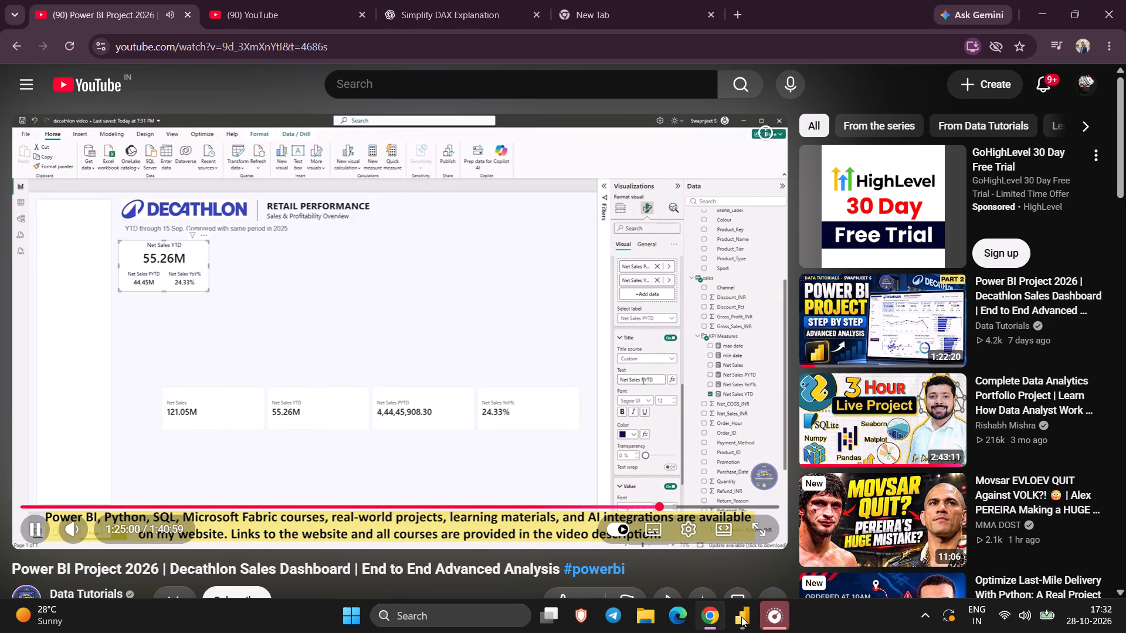
{"action": "key", "text": "space"}
{"action": "key", "text": "space"}
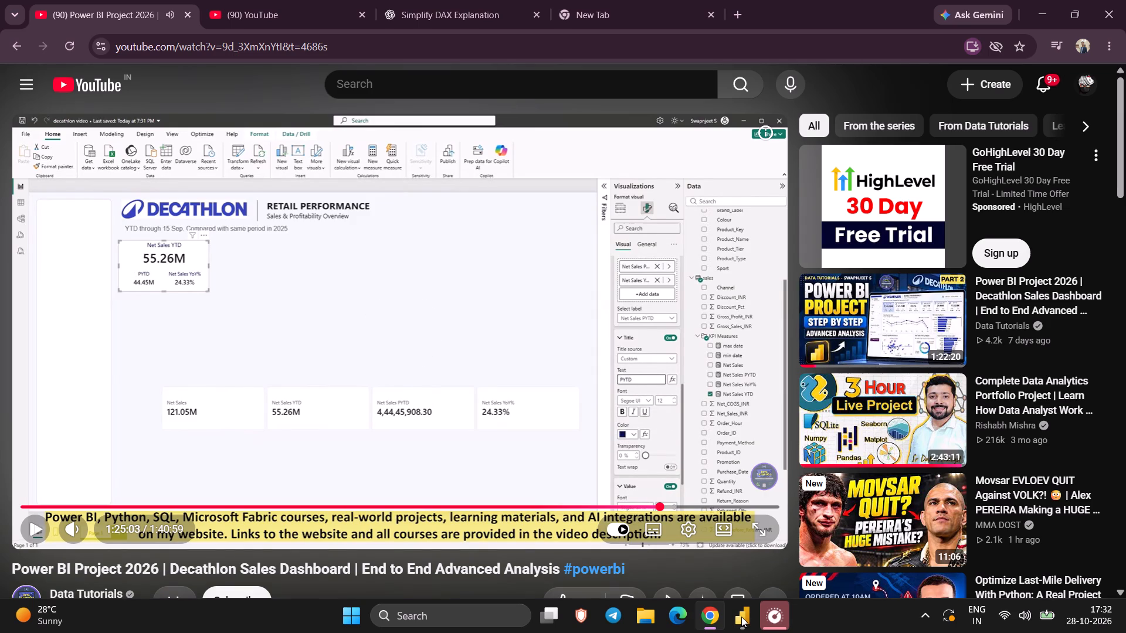
{"action": "key", "text": "space"}
Switch to the blank new tab in Chrome.
{"action": "left_click", "coordinate": [617, 0]}
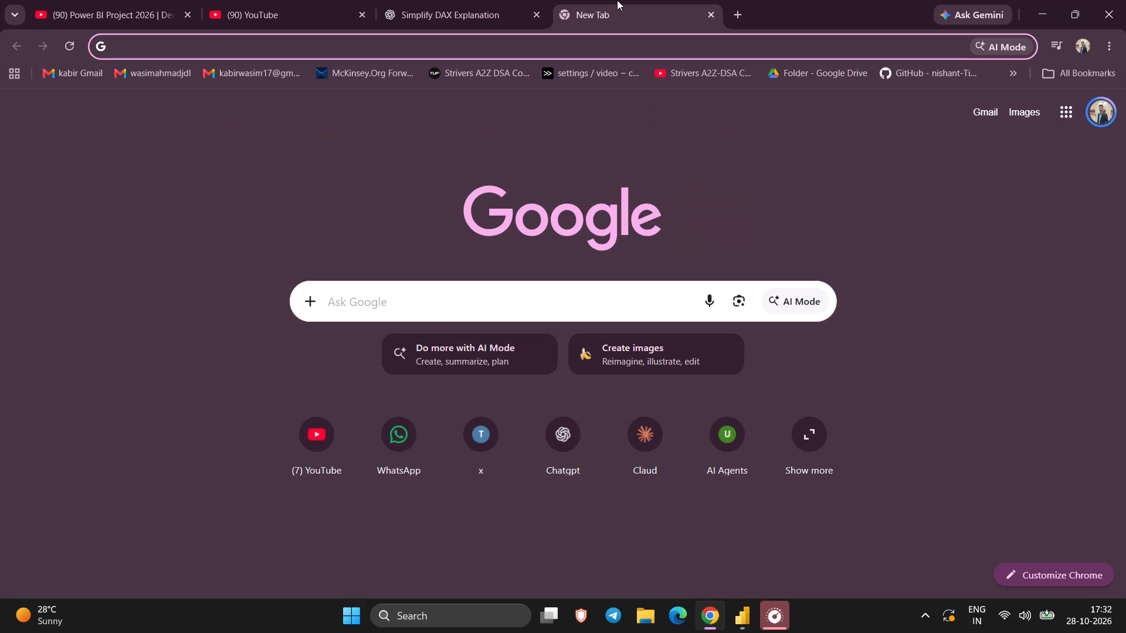